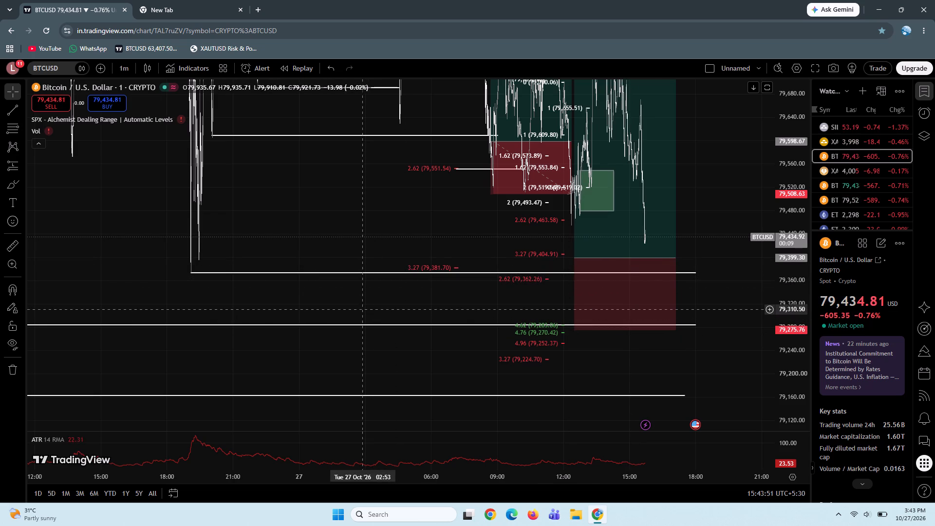
Delete the small green rectangle drawn over the 27 October price action on the one-minute BTCUSD chart.
{"action": "left_click_drag", "start_coordinate": [362, 309], "coordinate": [463, 313]}
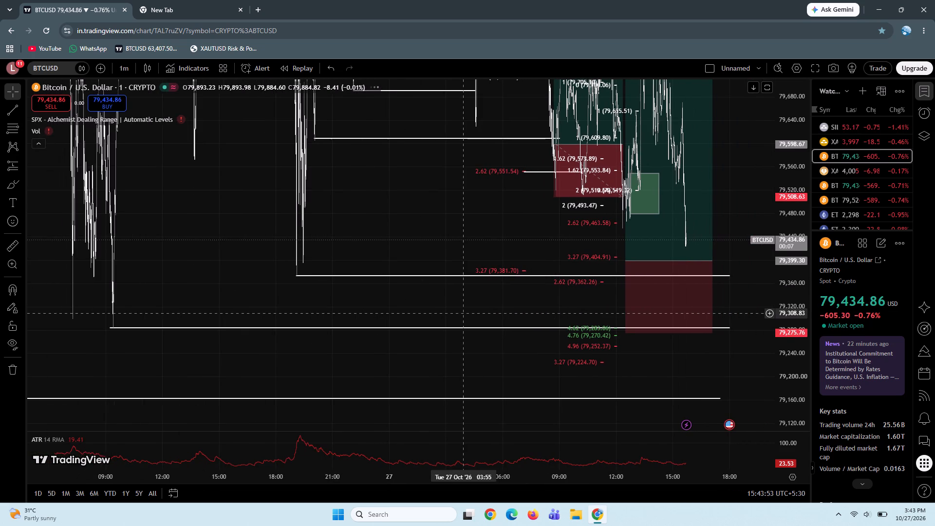
{"action": "left_click_drag", "start_coordinate": [796, 174], "coordinate": [797, 312]}
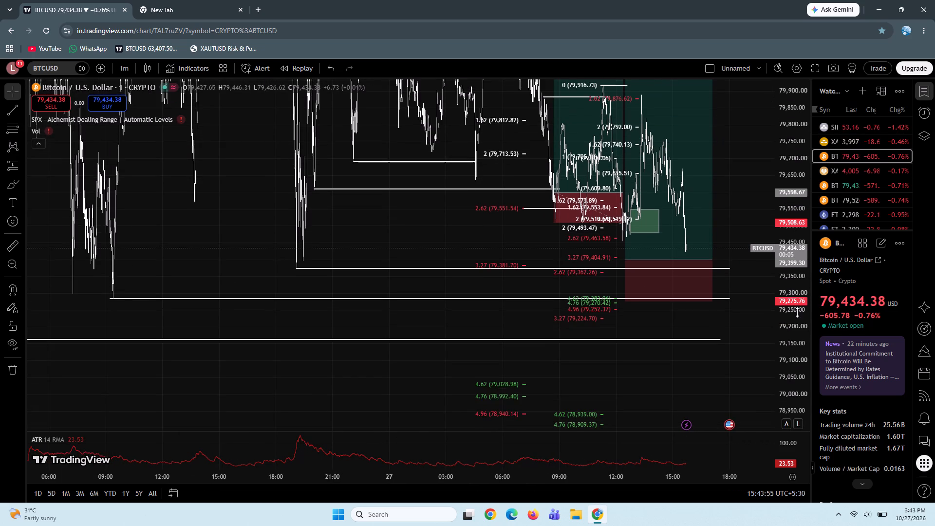
{"action": "left_click_drag", "start_coordinate": [797, 312], "coordinate": [798, 322]}
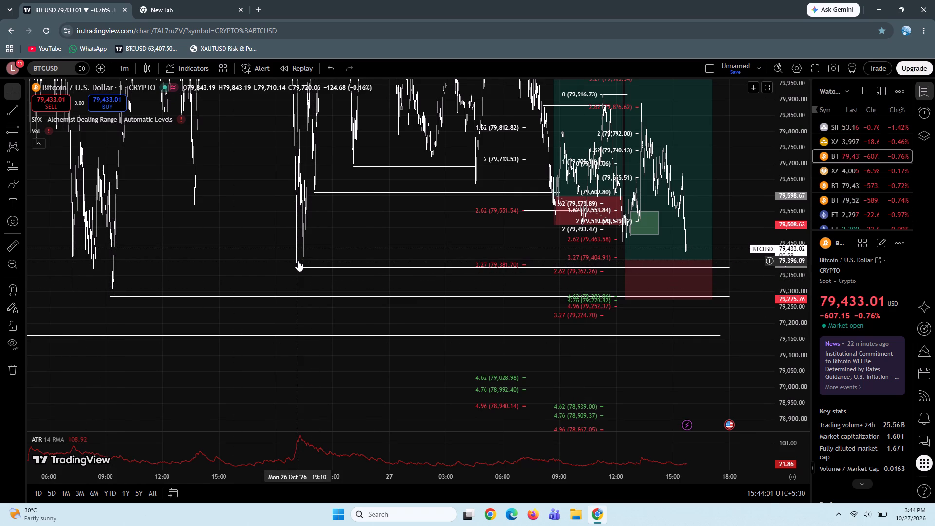
{"action": "left_click_drag", "start_coordinate": [402, 231], "coordinate": [158, 227]}
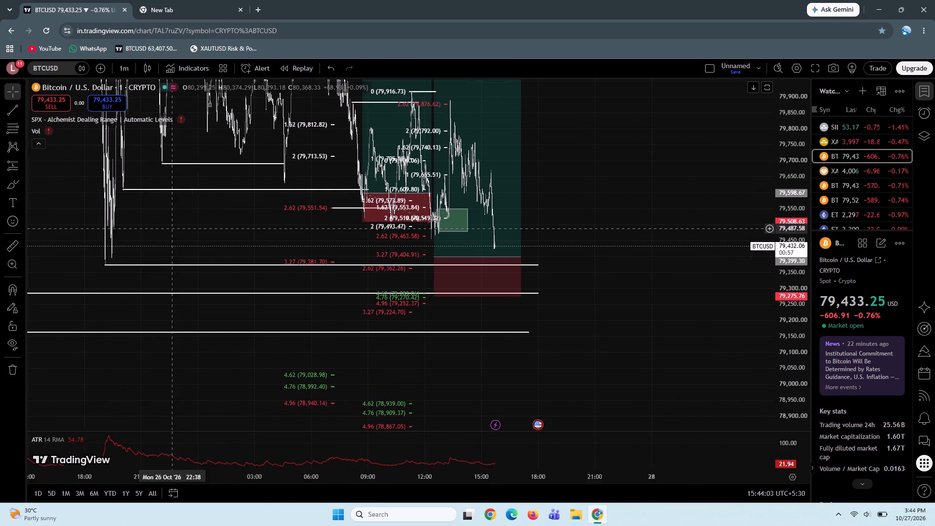
{"action": "left_click_drag", "start_coordinate": [158, 227], "coordinate": [156, 227]}
{"action": "left_click_drag", "start_coordinate": [572, 216], "coordinate": [517, 197]}
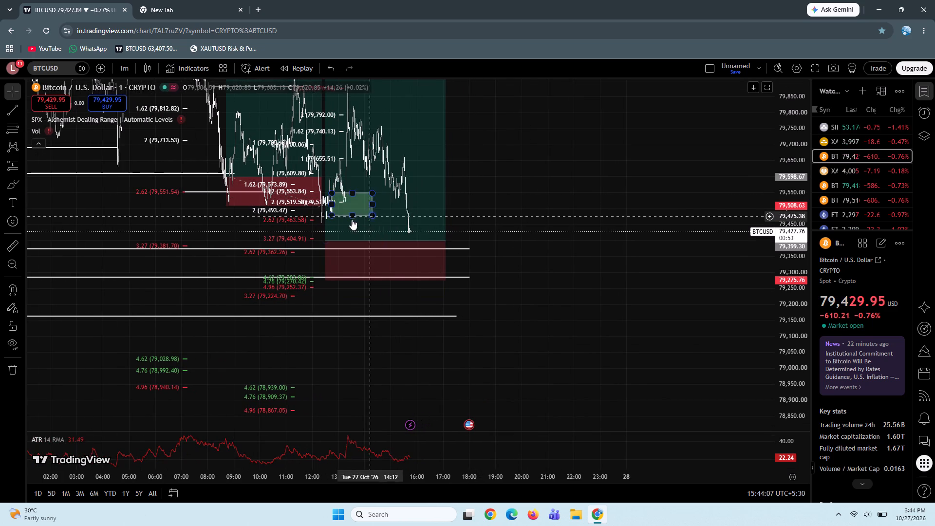
{"action": "left_click", "coordinate": [373, 210]}
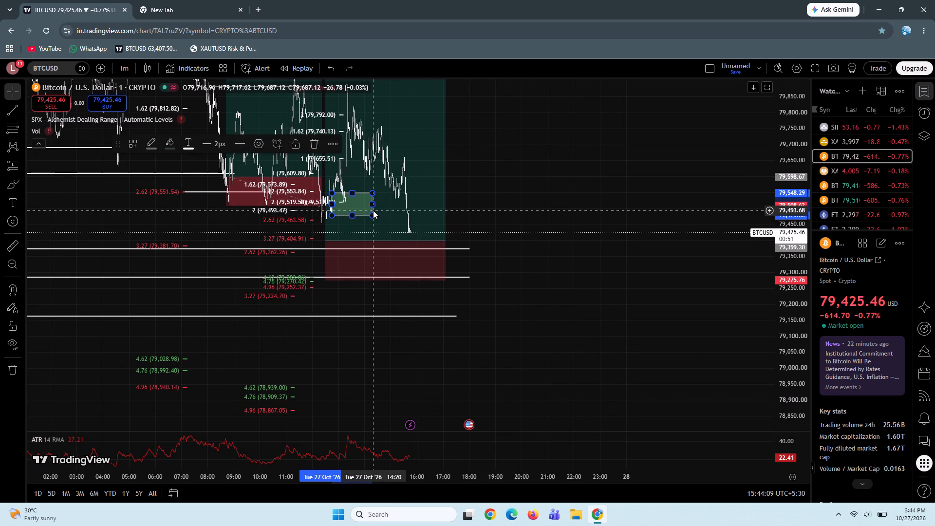
{"action": "key", "text": "Delete"}
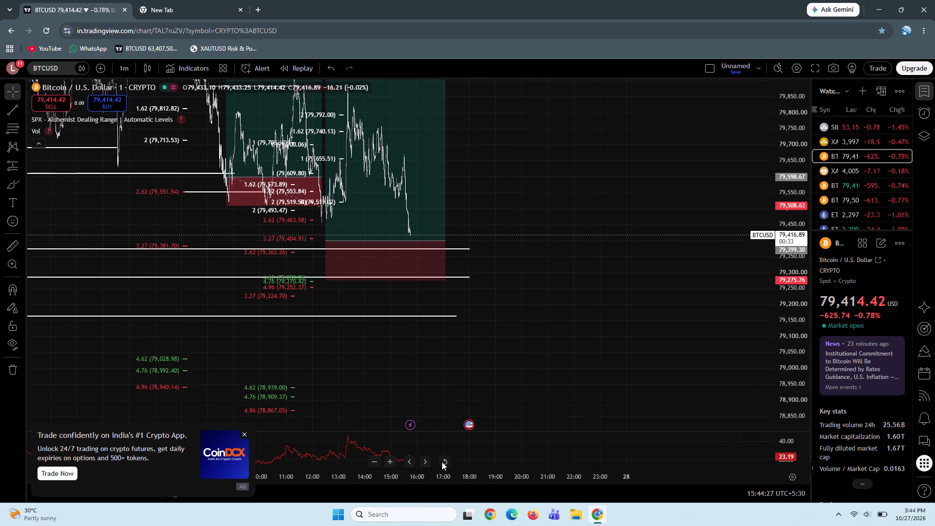
Examine the latest BTCUSD candles against the long position's entry and stop zone and the horizontal support lines below.
{"action": "left_click", "coordinate": [442, 462]}
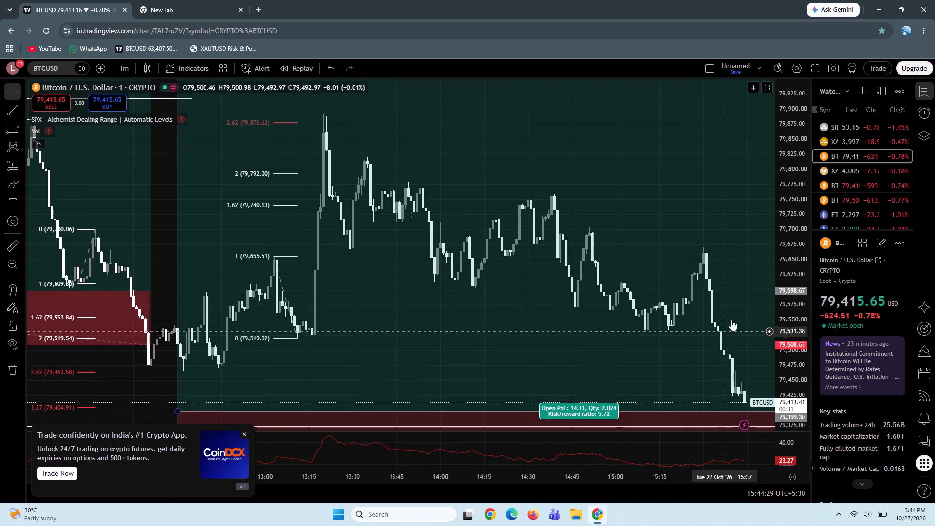
{"action": "left_click_drag", "start_coordinate": [793, 299], "coordinate": [794, 376]}
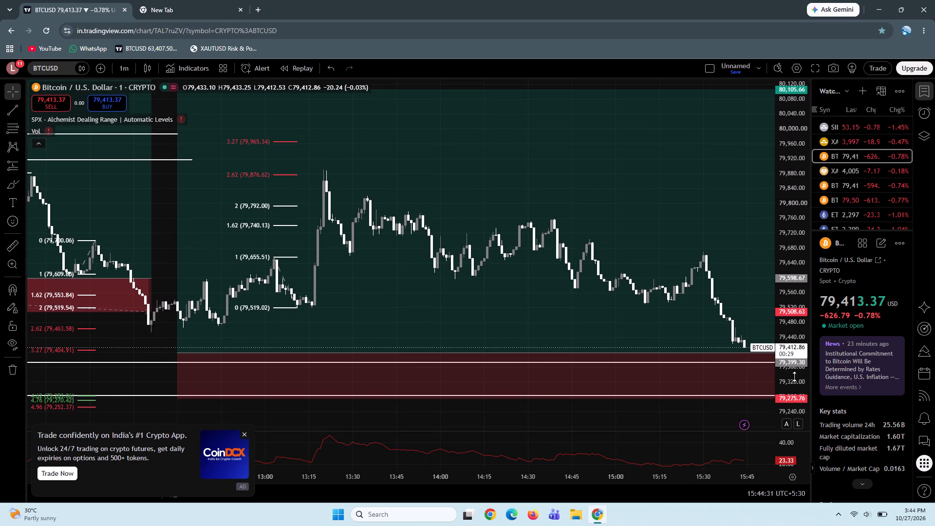
{"action": "left_click_drag", "start_coordinate": [751, 407], "coordinate": [528, 347]}
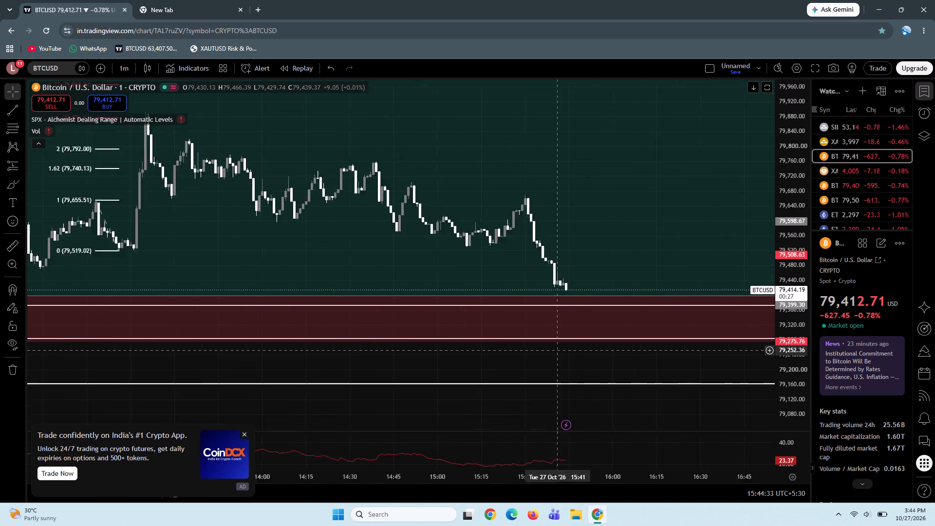
{"action": "left_click_drag", "start_coordinate": [528, 347], "coordinate": [476, 334]}
{"action": "left_click_drag", "start_coordinate": [546, 350], "coordinate": [519, 352]}
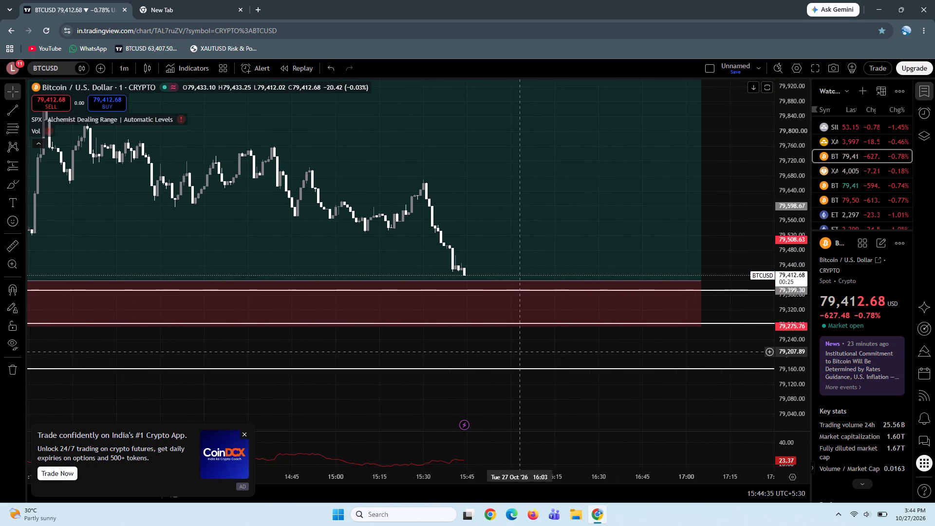
{"action": "left_click_drag", "start_coordinate": [795, 306], "coordinate": [781, 154]}
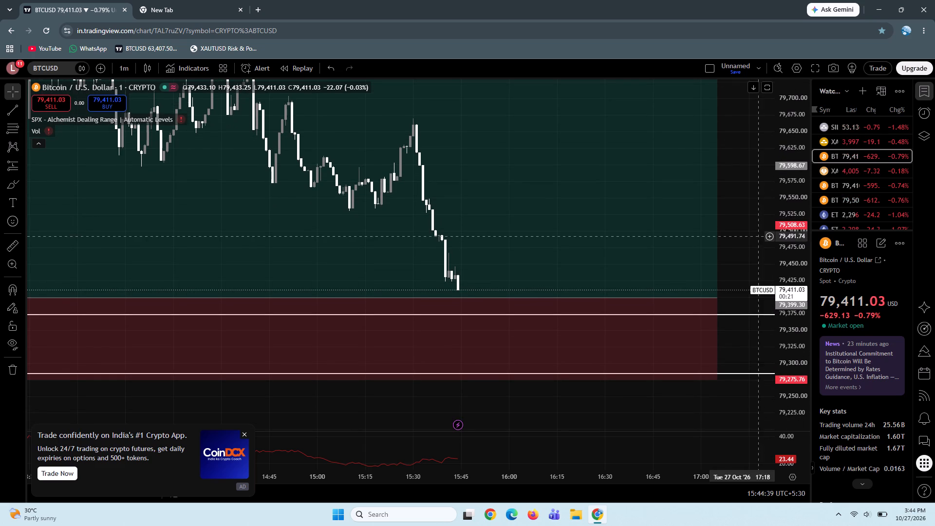
{"action": "left_click_drag", "start_coordinate": [748, 242], "coordinate": [733, 179]}
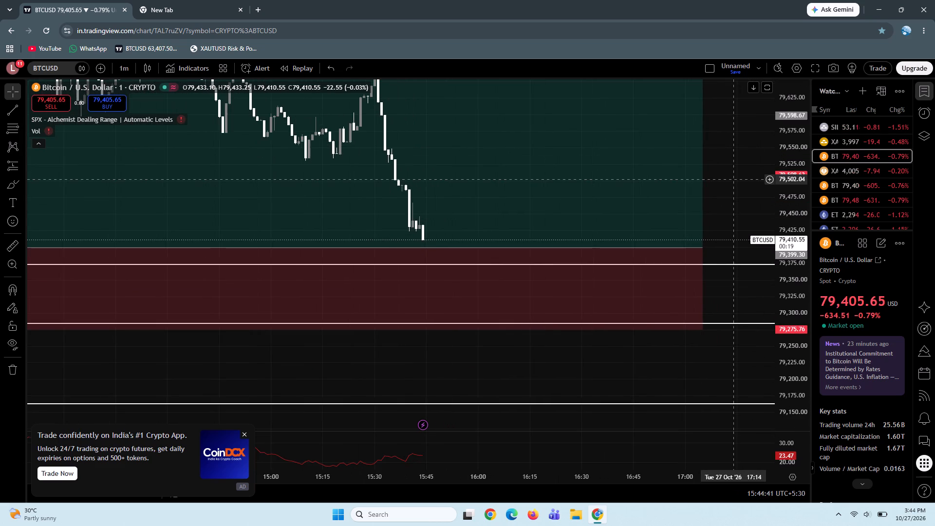
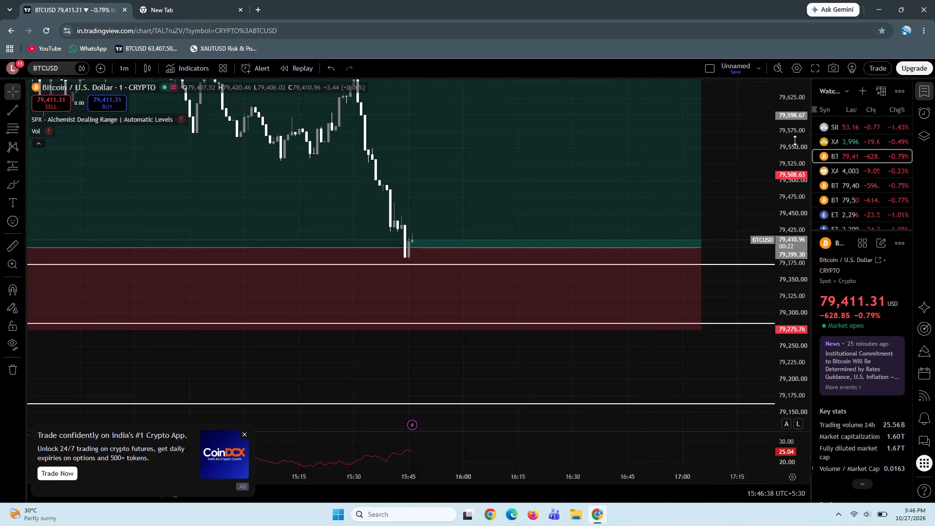
Draw a Fibonacci retracement on the last upswing before the sell-off, from 79,576.23 up to the 15:30 swing high at 79,670.15.
{"action": "left_click_drag", "start_coordinate": [795, 140], "coordinate": [803, 242]}
{"action": "left_click_drag", "start_coordinate": [711, 178], "coordinate": [639, 241]}
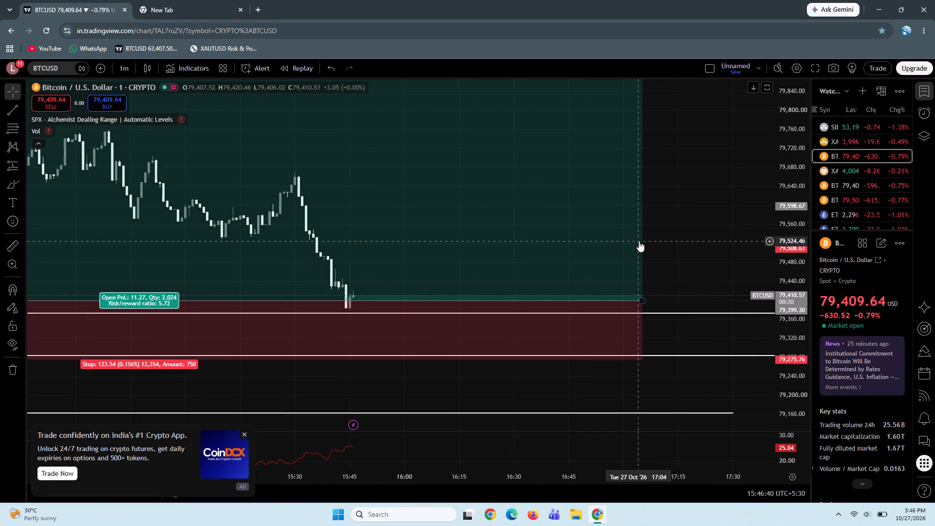
{"action": "left_click", "coordinate": [8, 247]}
{"action": "left_click", "coordinate": [13, 127]}
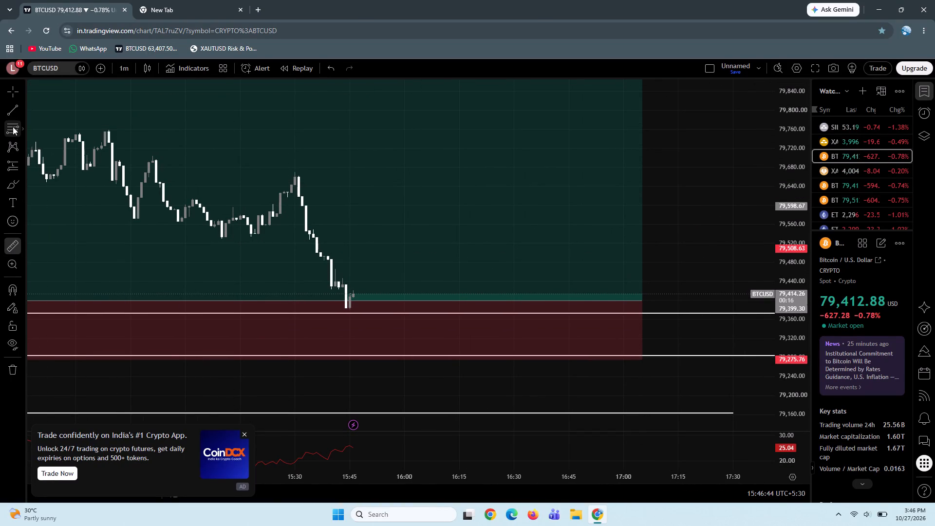
{"action": "left_click", "coordinate": [277, 221], "text": "ctrl"}
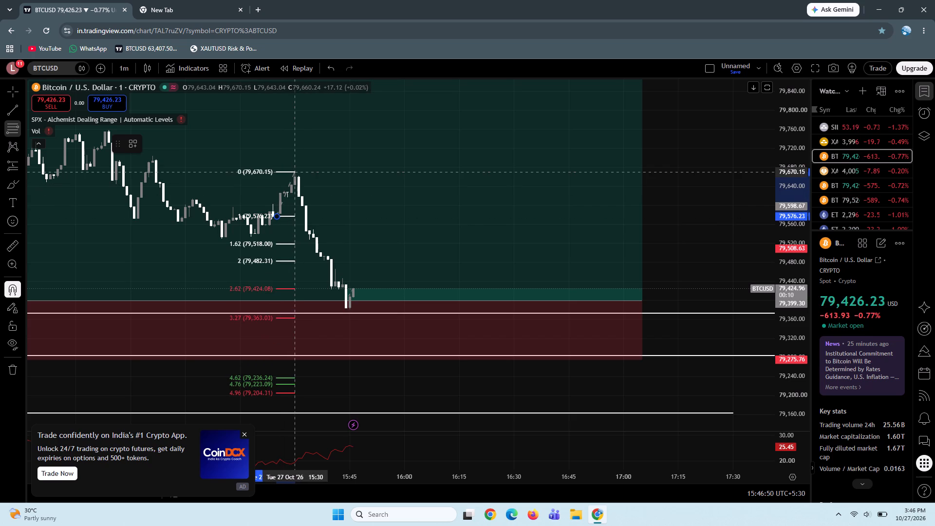
{"action": "left_click", "coordinate": [294, 160], "text": "ctrl"}
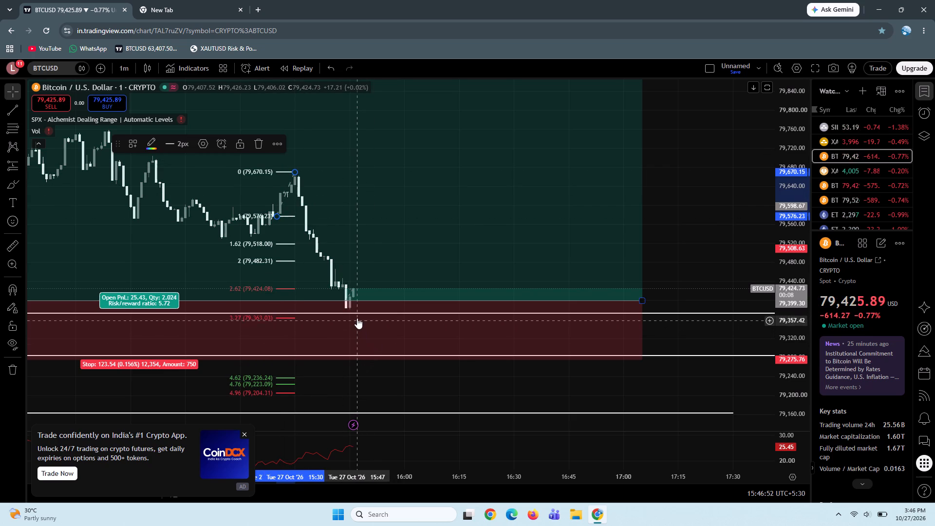
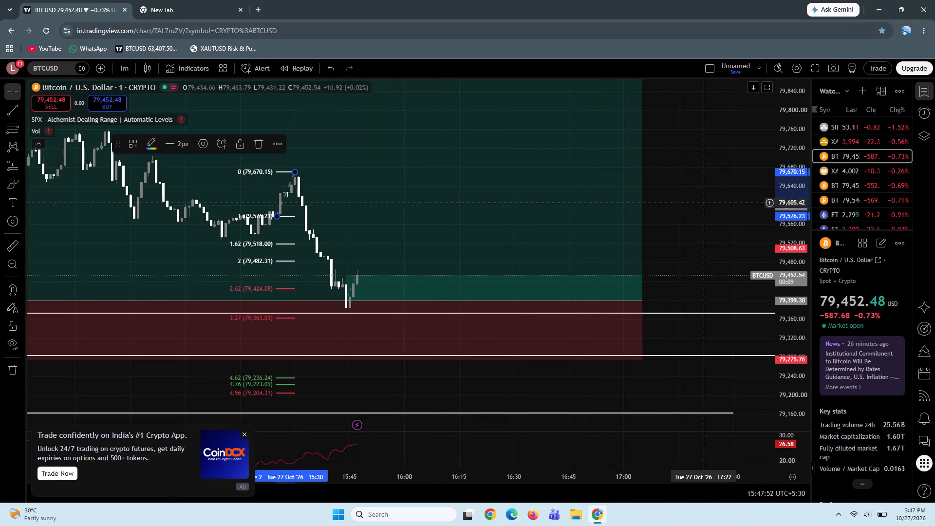
Switch the chart to the 5-minute interval and examine price against the long position, Fibonacci levels and support lines.
{"action": "left_click_drag", "start_coordinate": [693, 230], "coordinate": [542, 224]}
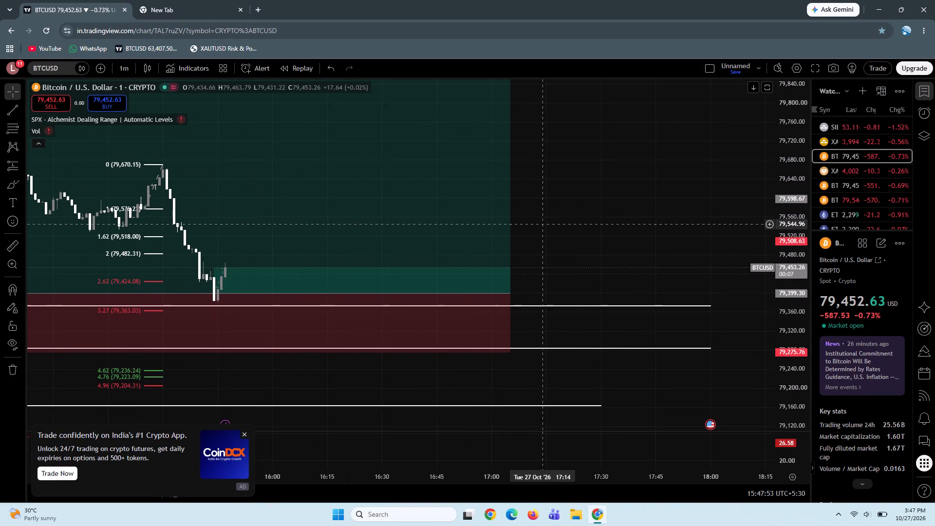
{"action": "left_click", "coordinate": [124, 64]}
{"action": "left_click", "coordinate": [129, 347]}
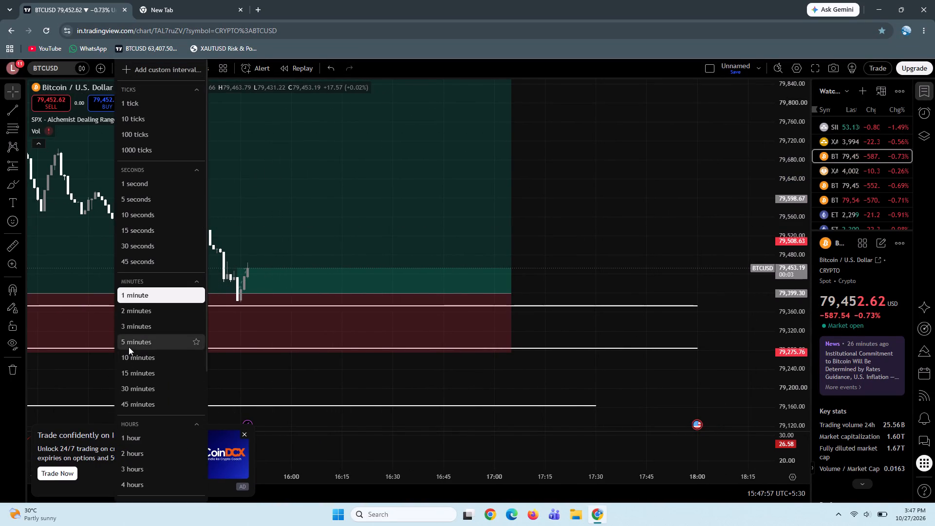
{"action": "left_click_drag", "start_coordinate": [238, 231], "coordinate": [632, 321]}
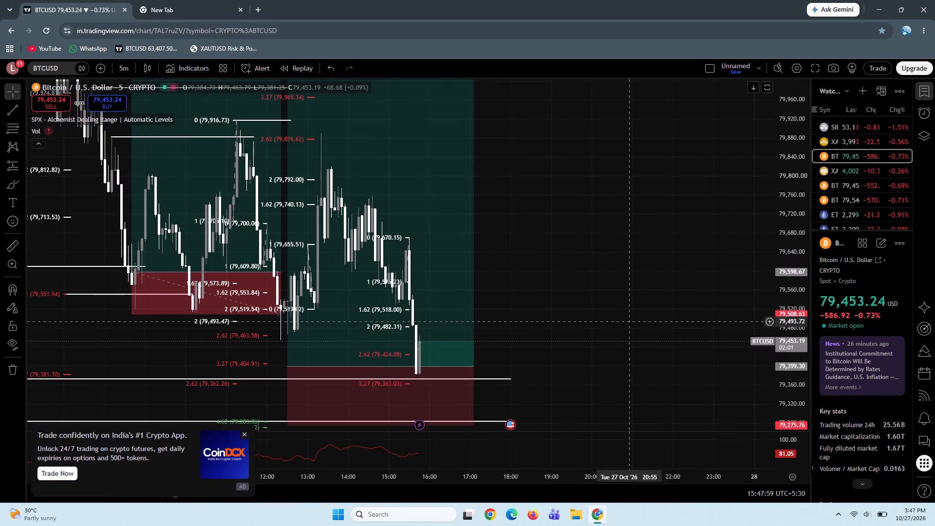
{"action": "left_click_drag", "start_coordinate": [632, 321], "coordinate": [631, 318]}
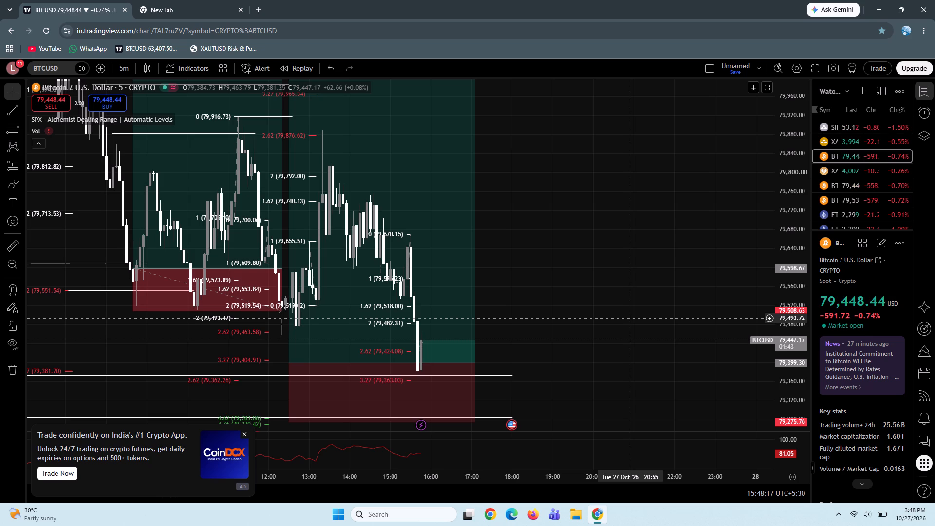
{"action": "left_click_drag", "start_coordinate": [794, 165], "coordinate": [794, 325]}
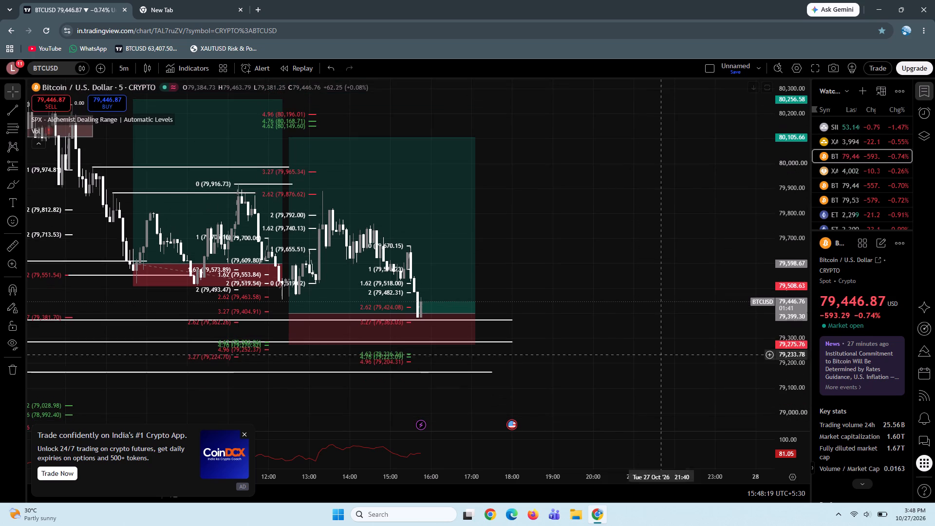
{"action": "left_click_drag", "start_coordinate": [608, 436], "coordinate": [588, 371]}
{"action": "left_click_drag", "start_coordinate": [610, 391], "coordinate": [568, 348]}
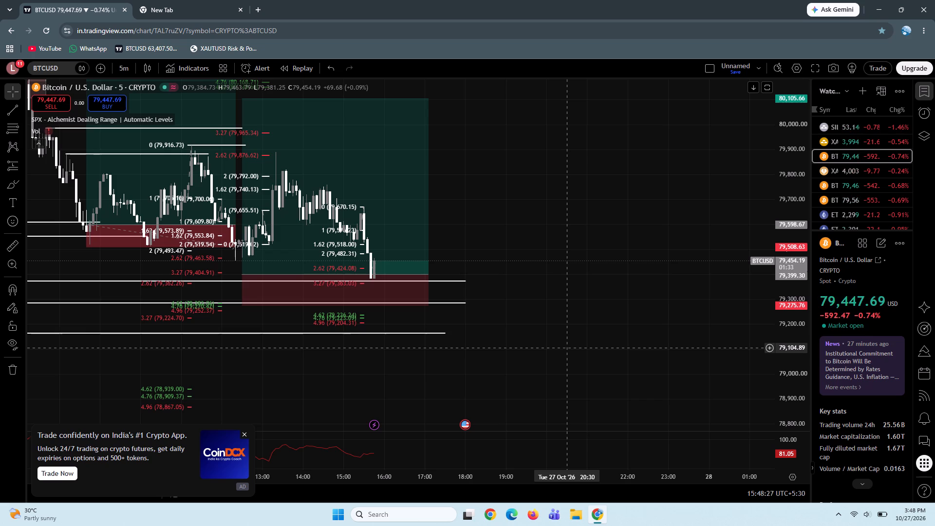
{"action": "left_click_drag", "start_coordinate": [568, 348], "coordinate": [558, 337]}
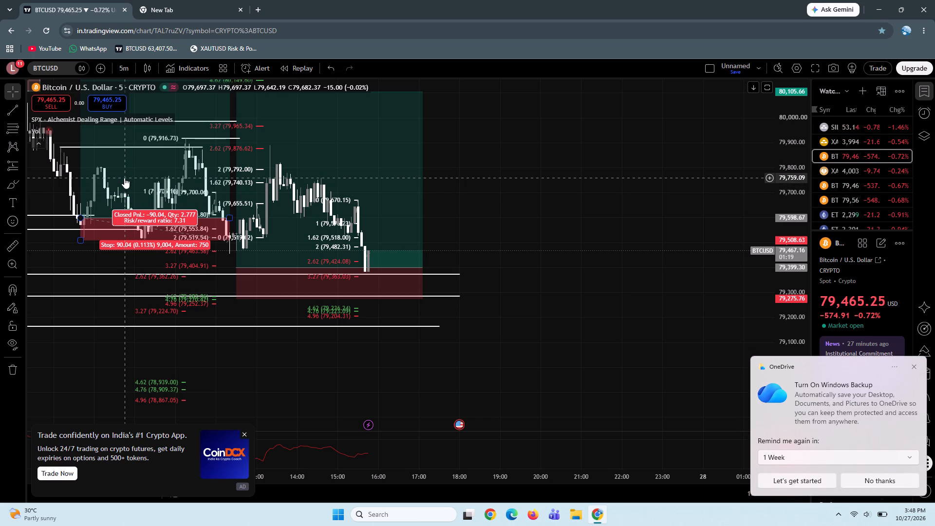
Return the chart to the 1-minute interval and bring up the most recent candles.
{"action": "left_click", "coordinate": [123, 68]}
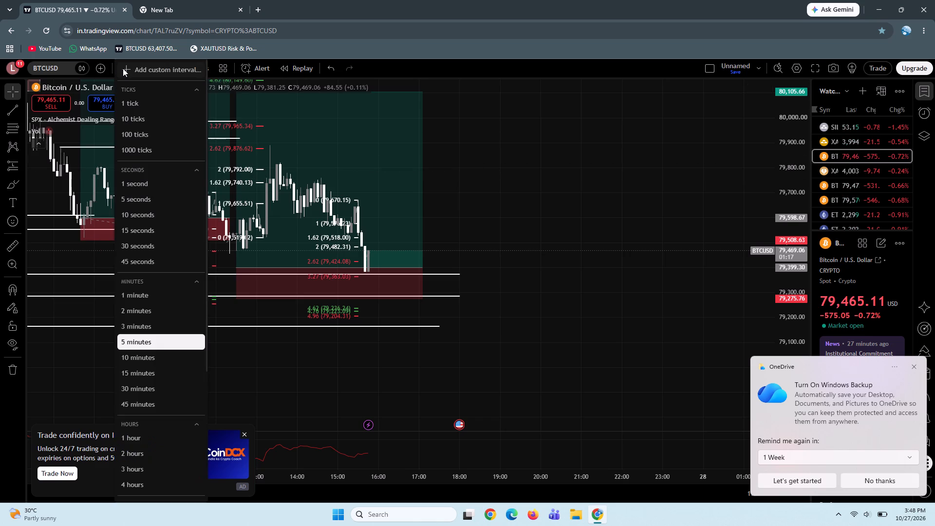
{"action": "left_click", "coordinate": [525, 199]}
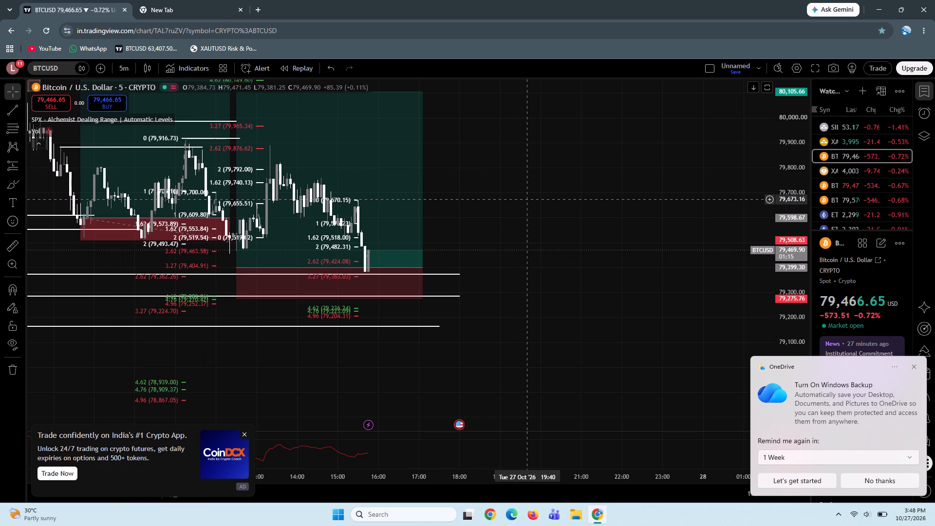
{"action": "left_click", "coordinate": [127, 71]}
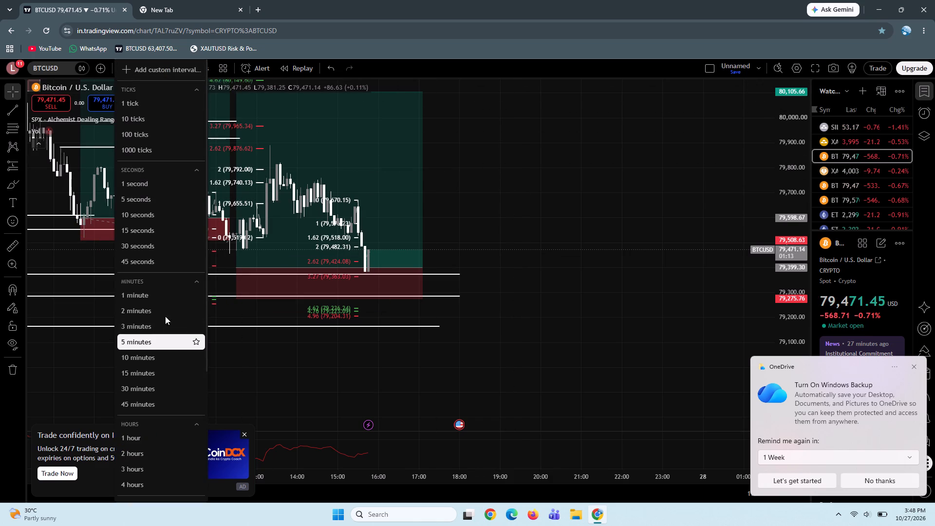
{"action": "left_click", "coordinate": [150, 296]}
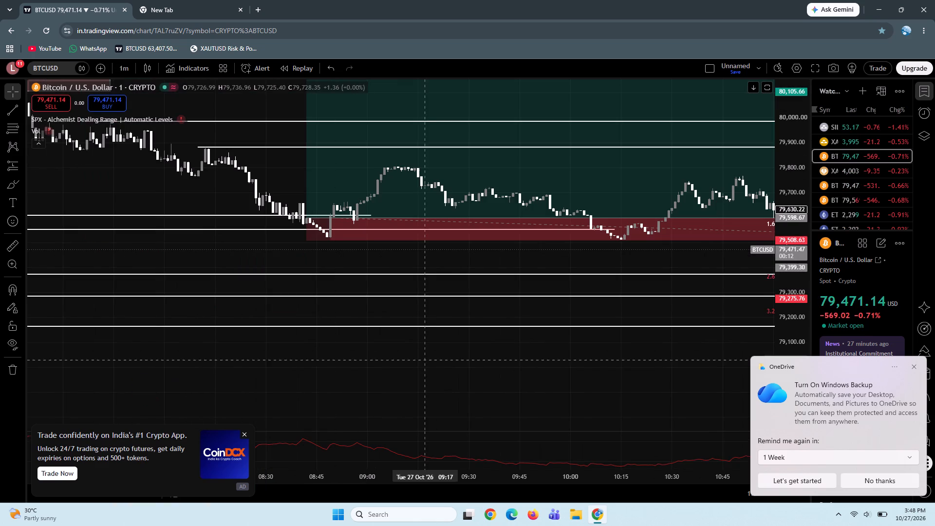
{"action": "left_click", "coordinate": [443, 462]}
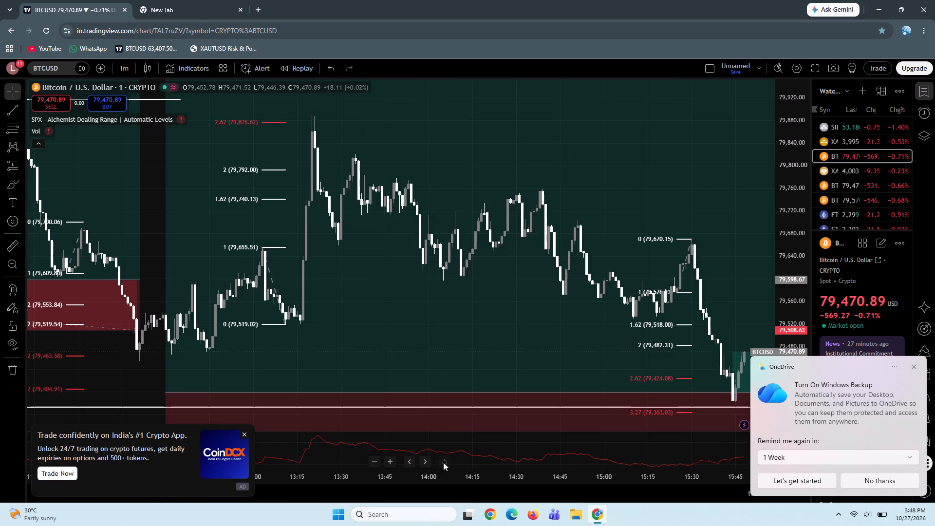
Decline the OneDrive offer to turn on Windows Backup.
{"action": "left_click", "coordinate": [863, 478]}
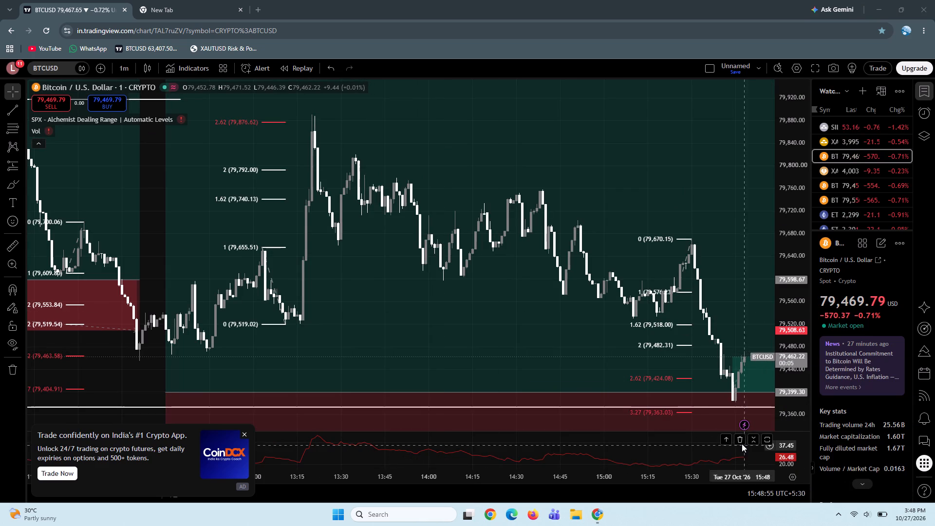
Extend the end of the long position at the latest candles to 17:37.
{"action": "left_click_drag", "start_coordinate": [786, 271], "coordinate": [798, 396]}
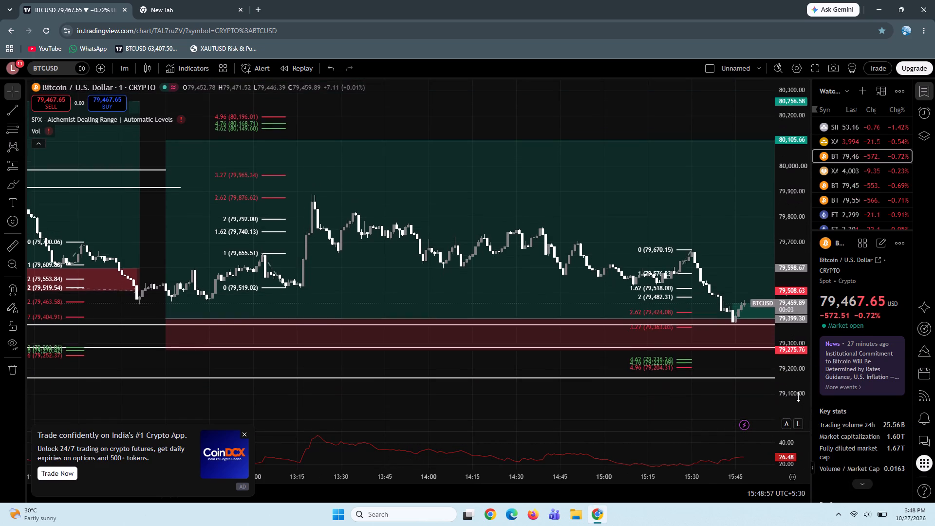
{"action": "left_click_drag", "start_coordinate": [798, 396], "coordinate": [779, 378]}
{"action": "left_click_drag", "start_coordinate": [735, 385], "coordinate": [429, 408]}
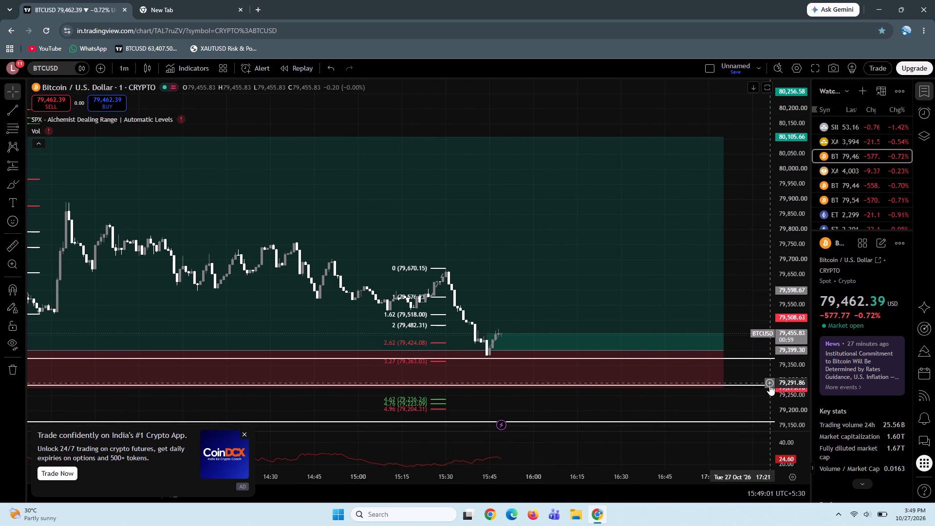
{"action": "left_click_drag", "start_coordinate": [794, 395], "coordinate": [793, 331]}
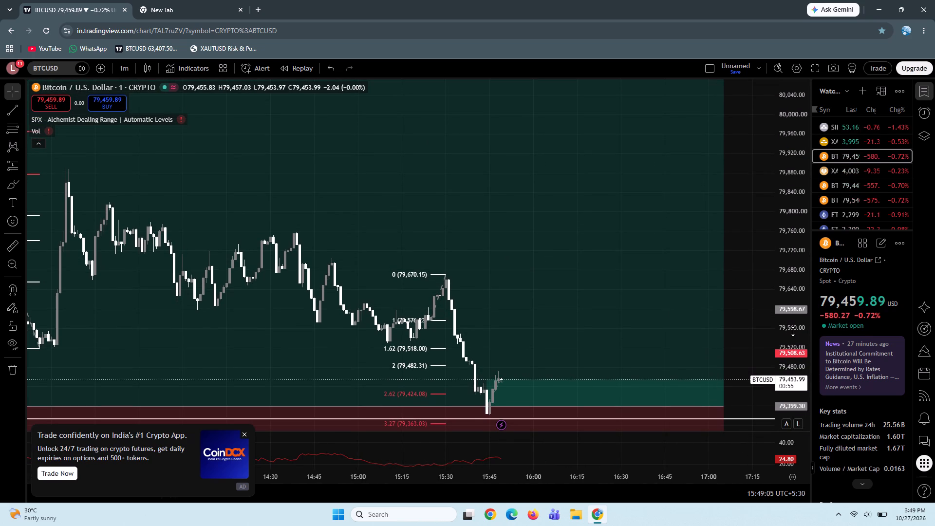
{"action": "left_click_drag", "start_coordinate": [789, 237], "coordinate": [784, 314]}
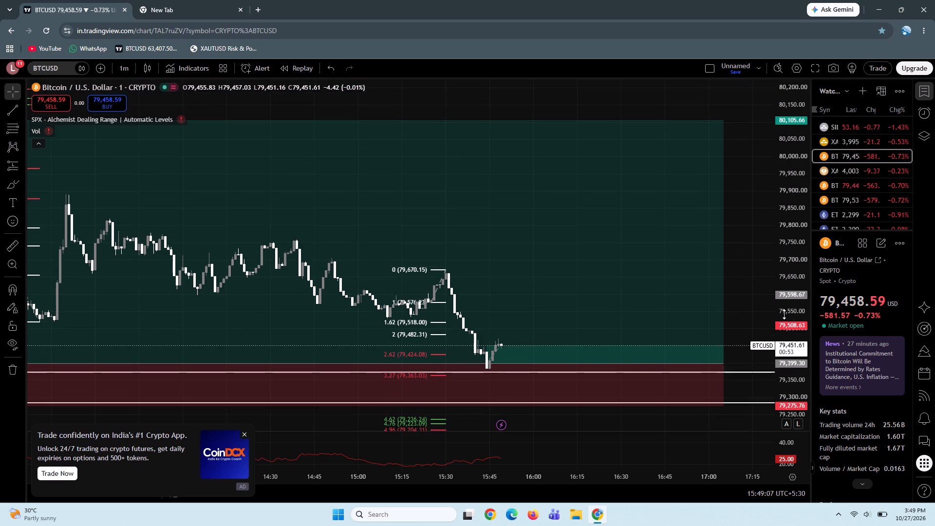
{"action": "left_click_drag", "start_coordinate": [748, 290], "coordinate": [562, 219]}
{"action": "left_click_drag", "start_coordinate": [682, 244], "coordinate": [595, 225]}
{"action": "left_click_drag", "start_coordinate": [480, 277], "coordinate": [481, 277]}
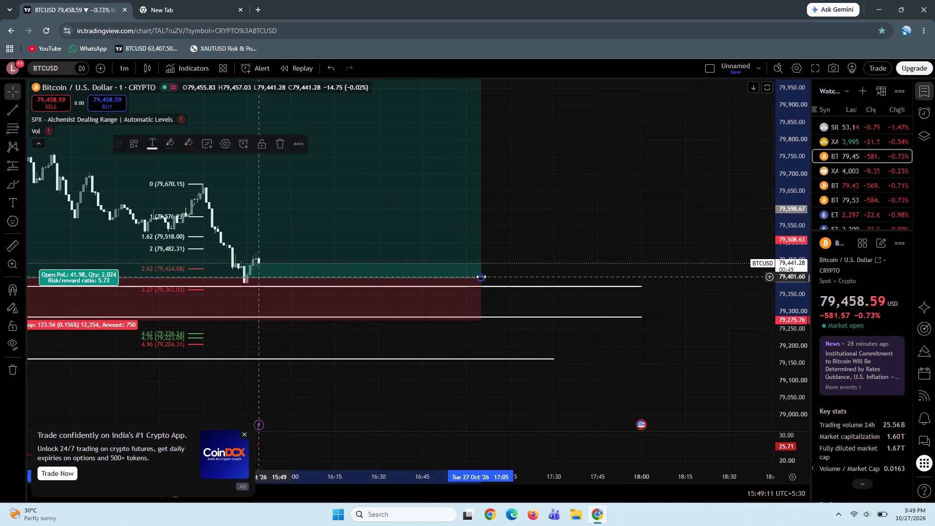
{"action": "left_click_drag", "start_coordinate": [481, 277], "coordinate": [573, 288]}
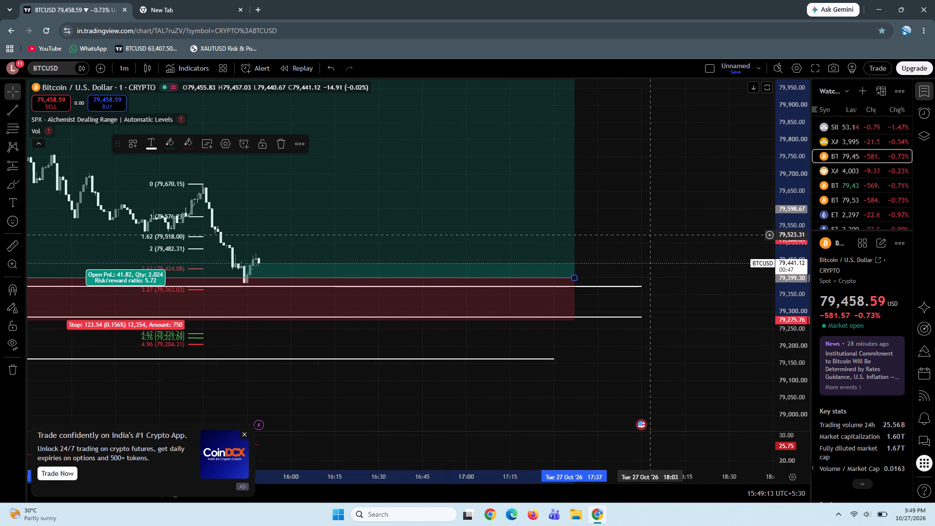
Move the long position's start to 15:40 and its entry to 79,374.71, at the uppermost support line below price.
{"action": "left_click_drag", "start_coordinate": [651, 235], "coordinate": [683, 239]}
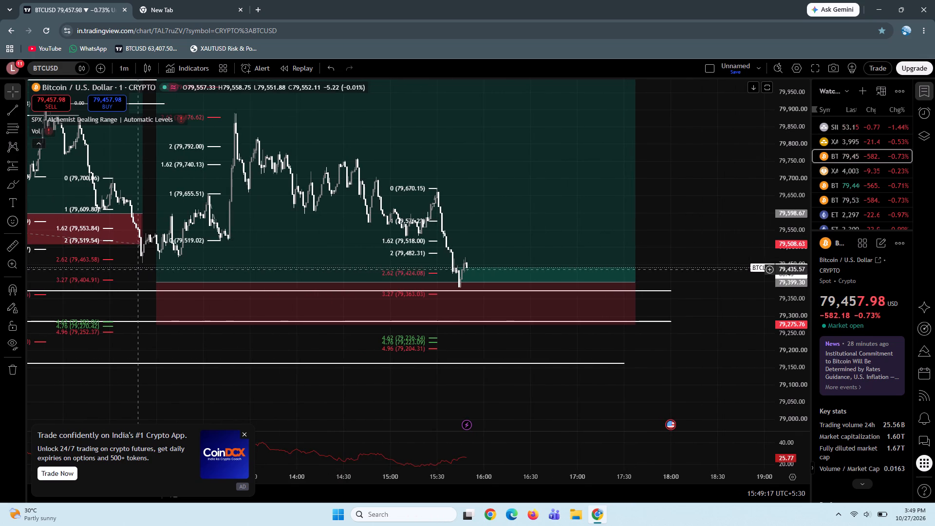
{"action": "left_click_drag", "start_coordinate": [157, 283], "coordinate": [423, 281]}
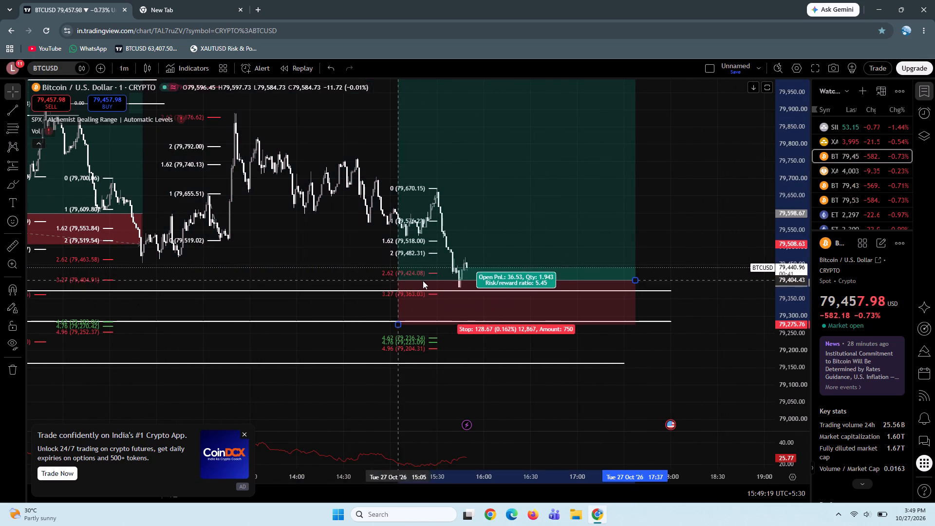
{"action": "left_click_drag", "start_coordinate": [423, 281], "coordinate": [453, 291]}
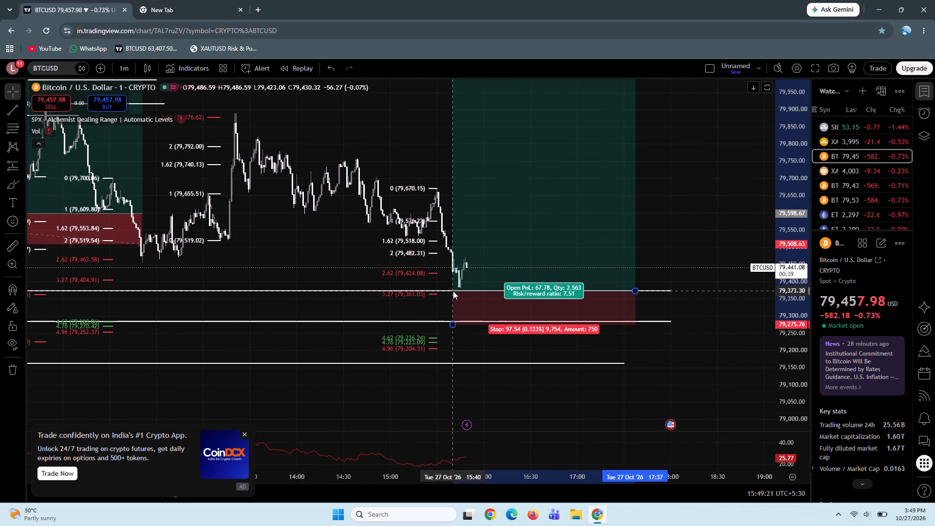
{"action": "left_click_drag", "start_coordinate": [453, 291], "coordinate": [453, 290]}
Lower the long position's entry to 79,362.87, at the 3.27 Fibonacci level, keeping its start at 15:40.
{"action": "left_click_drag", "start_coordinate": [699, 234], "coordinate": [593, 243]}
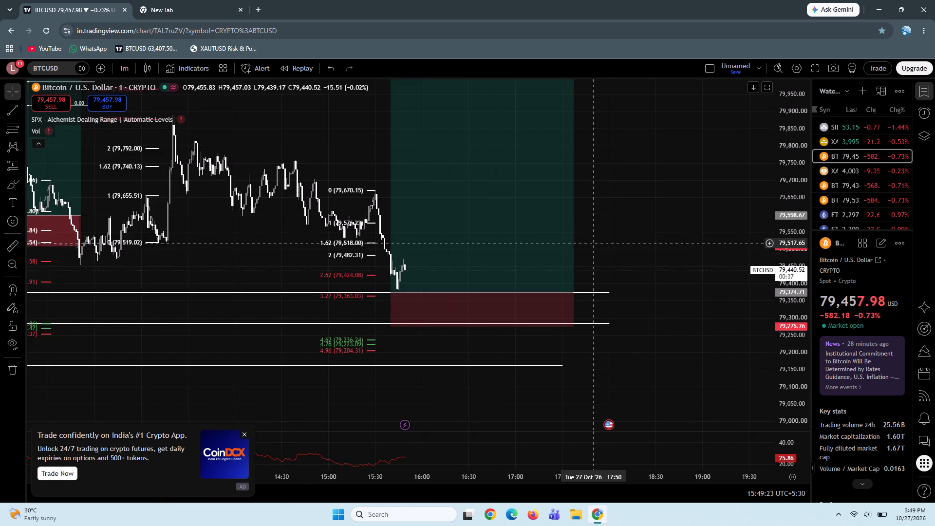
{"action": "left_click_drag", "start_coordinate": [797, 368], "coordinate": [823, 113]}
{"action": "left_click_drag", "start_coordinate": [633, 333], "coordinate": [672, 211]}
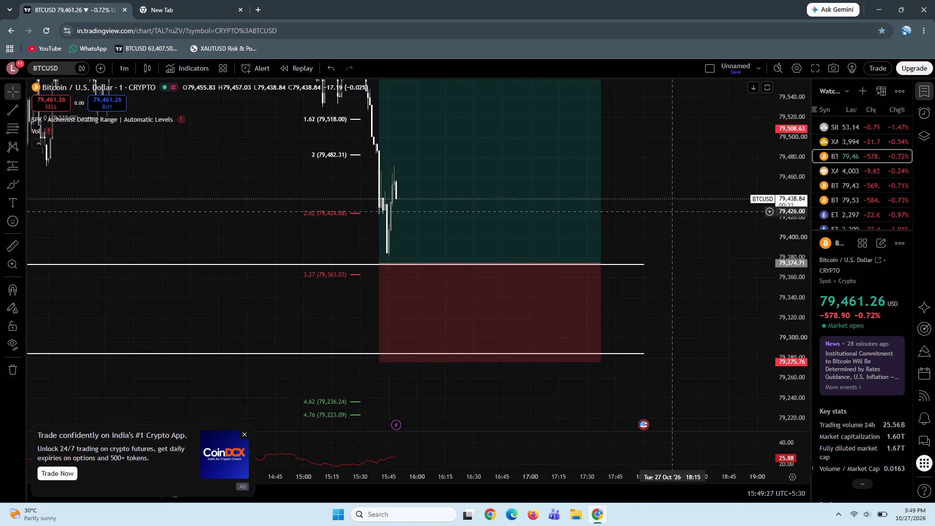
{"action": "left_click_drag", "start_coordinate": [379, 264], "coordinate": [378, 275]}
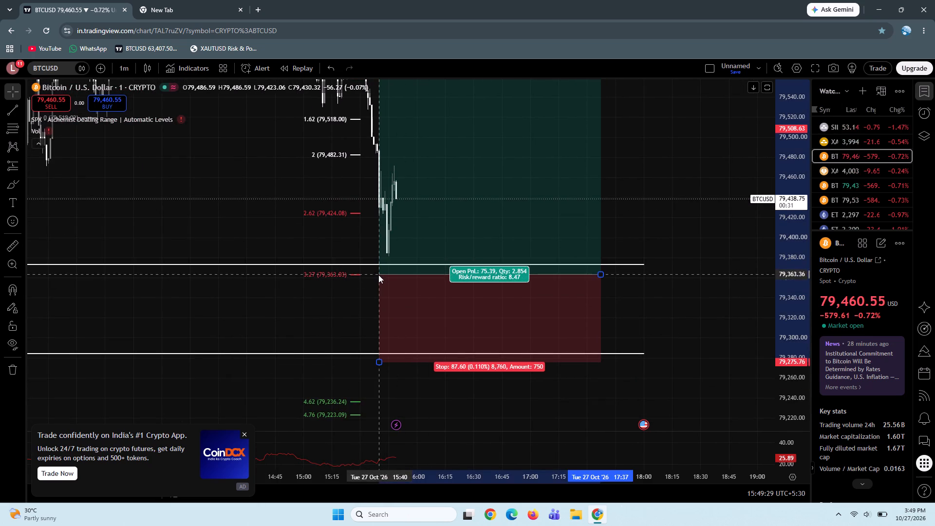
{"action": "left_click_drag", "start_coordinate": [378, 275], "coordinate": [378, 274]}
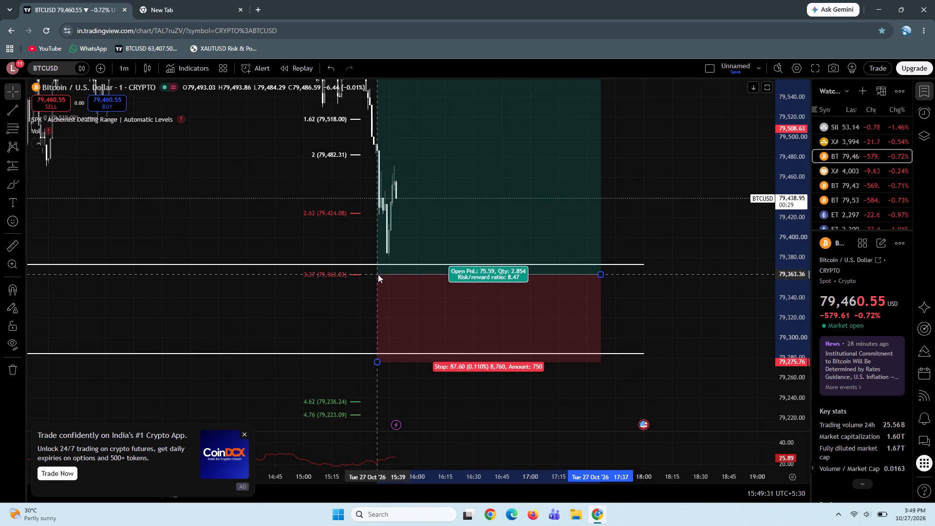
{"action": "left_click_drag", "start_coordinate": [378, 274], "coordinate": [379, 275]}
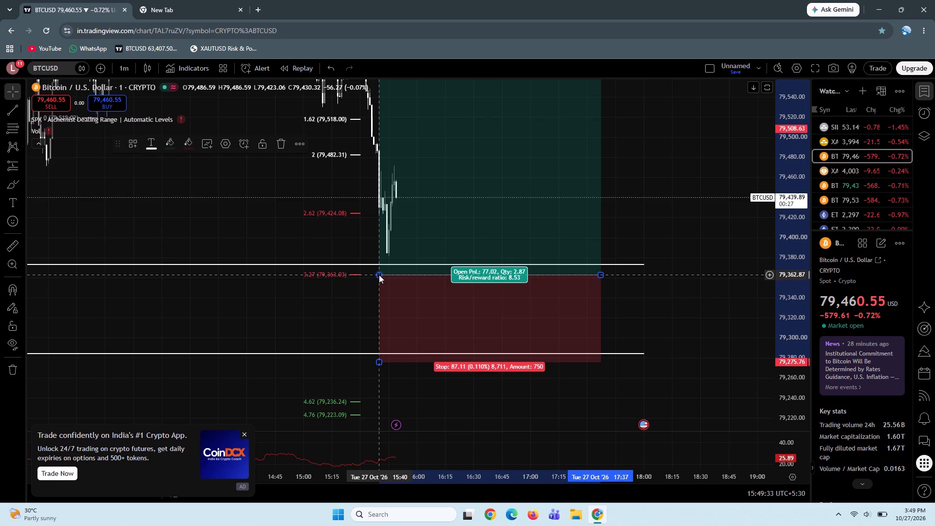
Lower the long position's stop level to 79,257.01, below the second support line.
{"action": "left_click_drag", "start_coordinate": [686, 304], "coordinate": [607, 277]}
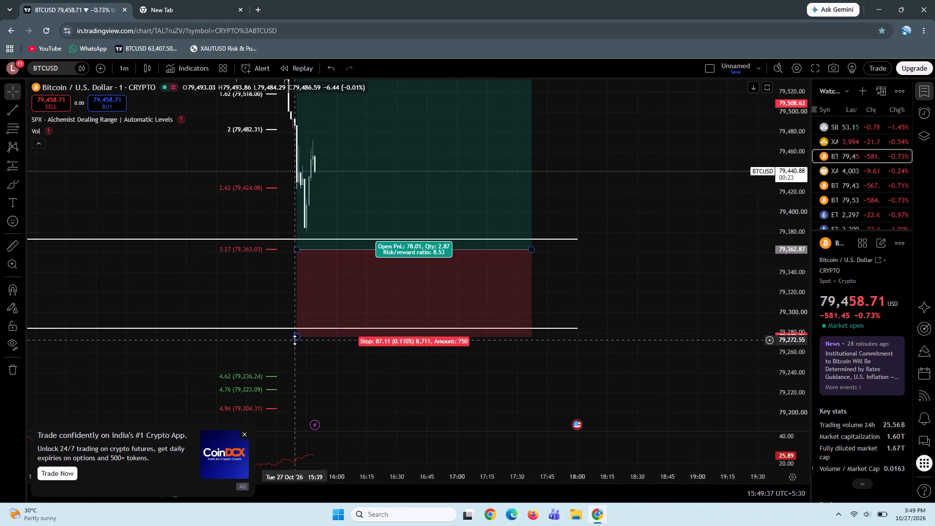
{"action": "left_click_drag", "start_coordinate": [295, 340], "coordinate": [299, 356]}
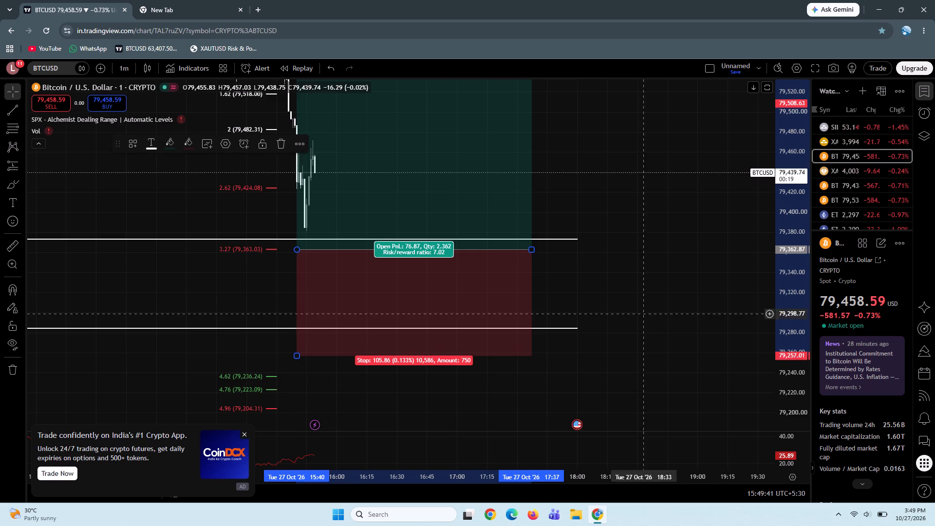
Lower the long position's profit target to 79,860.52.
{"action": "left_click_drag", "start_coordinate": [789, 147], "coordinate": [767, 381]}
{"action": "left_click", "coordinate": [610, 211]}
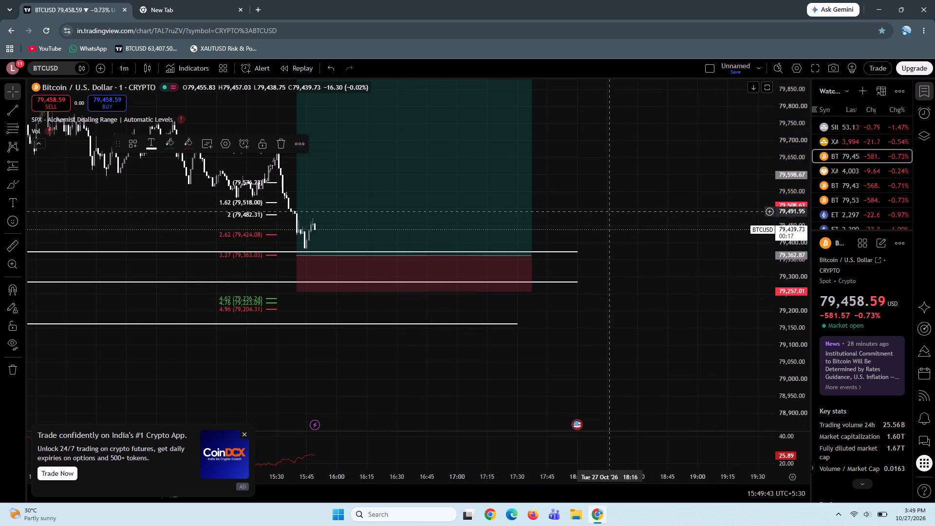
{"action": "left_click_drag", "start_coordinate": [610, 211], "coordinate": [657, 413]}
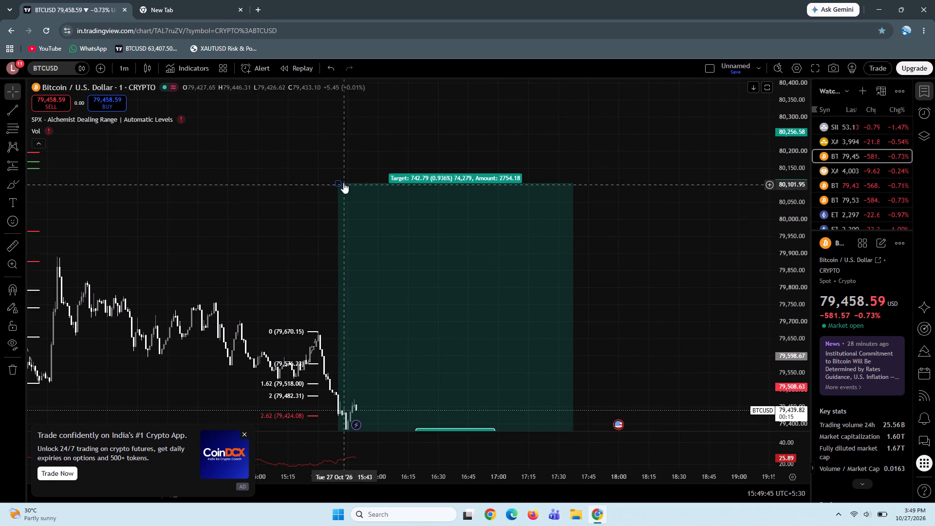
{"action": "left_click_drag", "start_coordinate": [339, 183], "coordinate": [334, 272]}
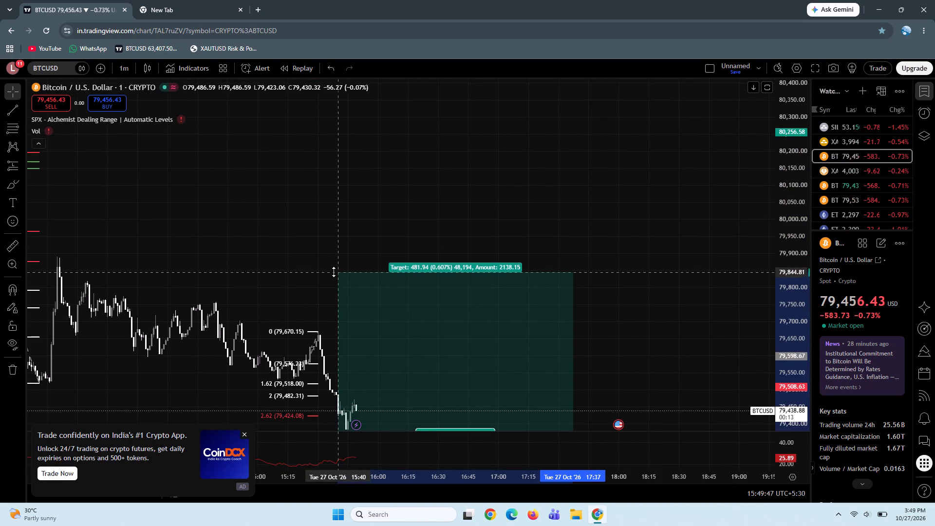
{"action": "left_click_drag", "start_coordinate": [334, 272], "coordinate": [334, 267]}
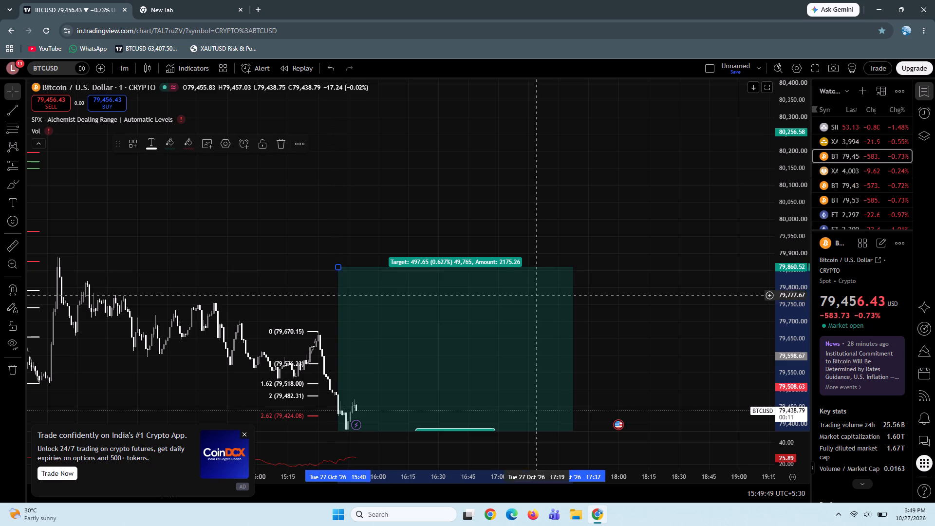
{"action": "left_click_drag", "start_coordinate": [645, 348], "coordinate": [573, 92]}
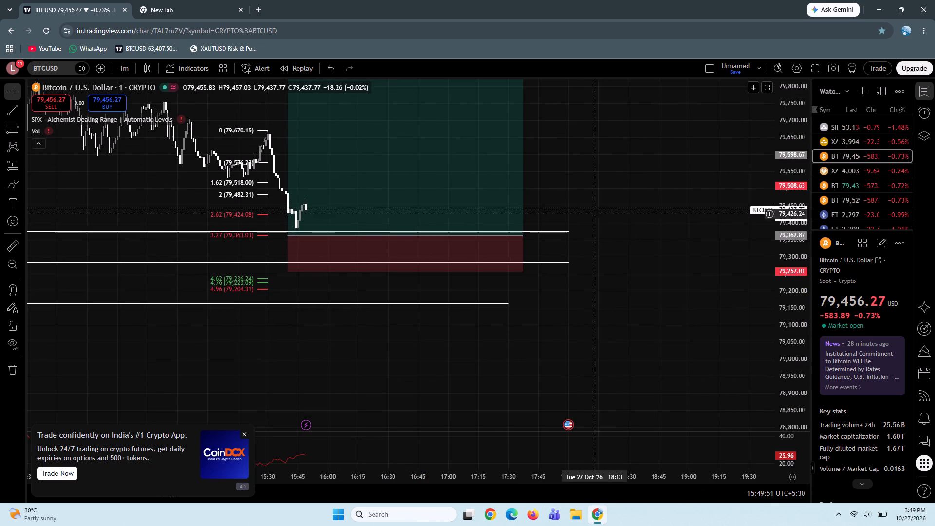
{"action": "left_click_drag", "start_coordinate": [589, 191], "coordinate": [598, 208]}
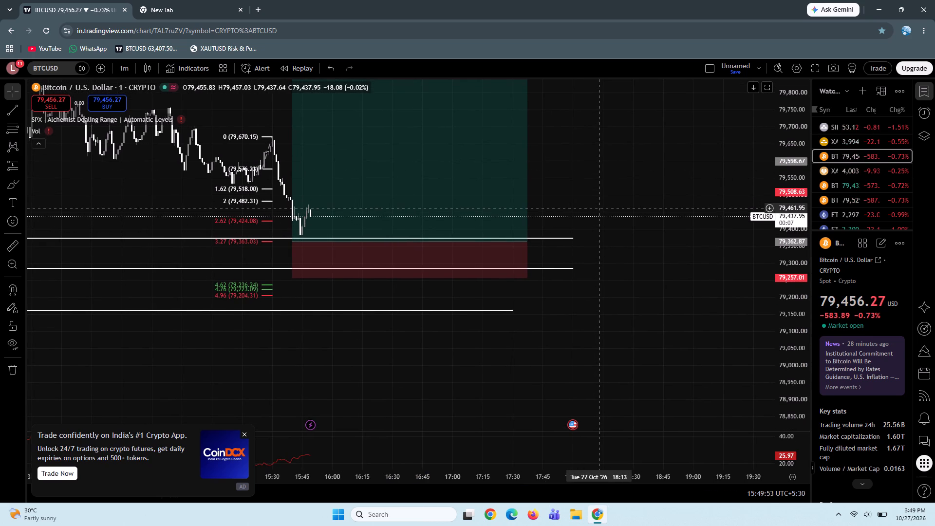
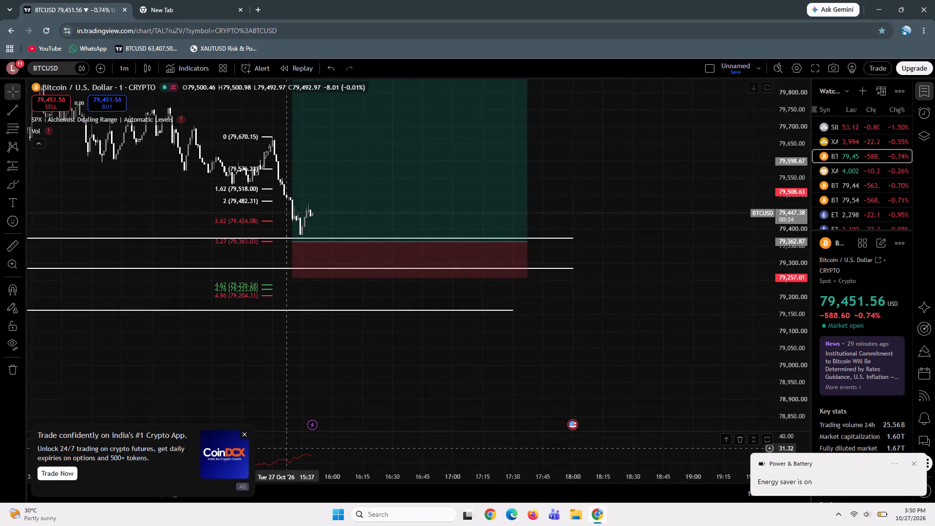
Dismiss the CoinDCX advertisement and the energy saver notification covering the chart window.
{"action": "left_click", "coordinate": [241, 434]}
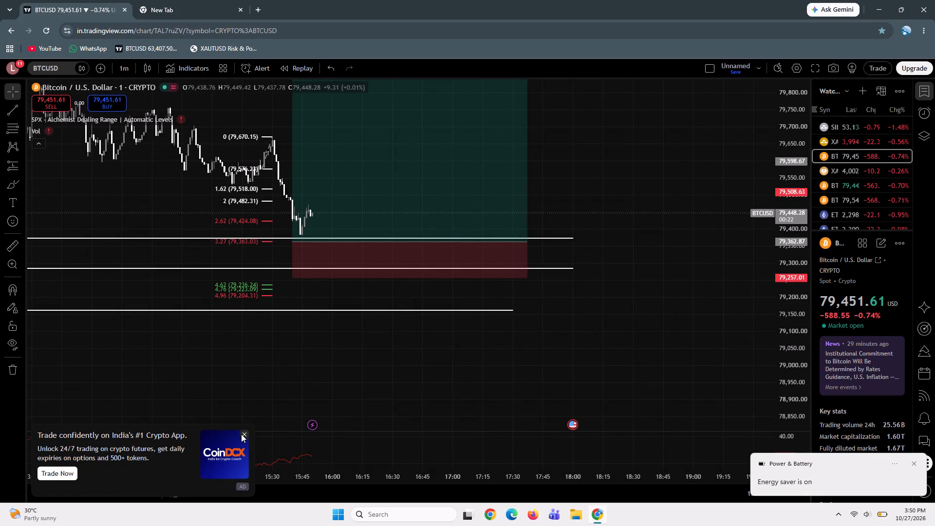
{"action": "left_click_drag", "start_coordinate": [456, 376], "coordinate": [430, 380]}
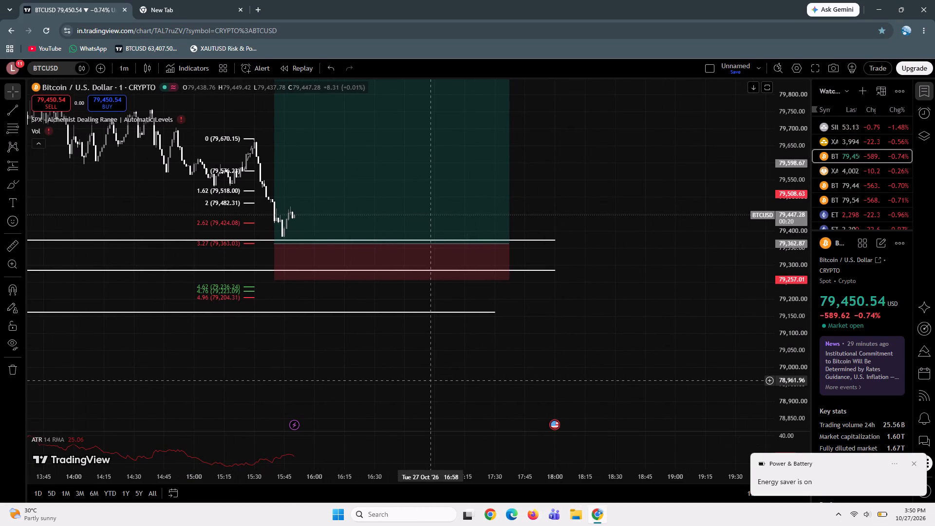
{"action": "left_click", "coordinate": [916, 461]}
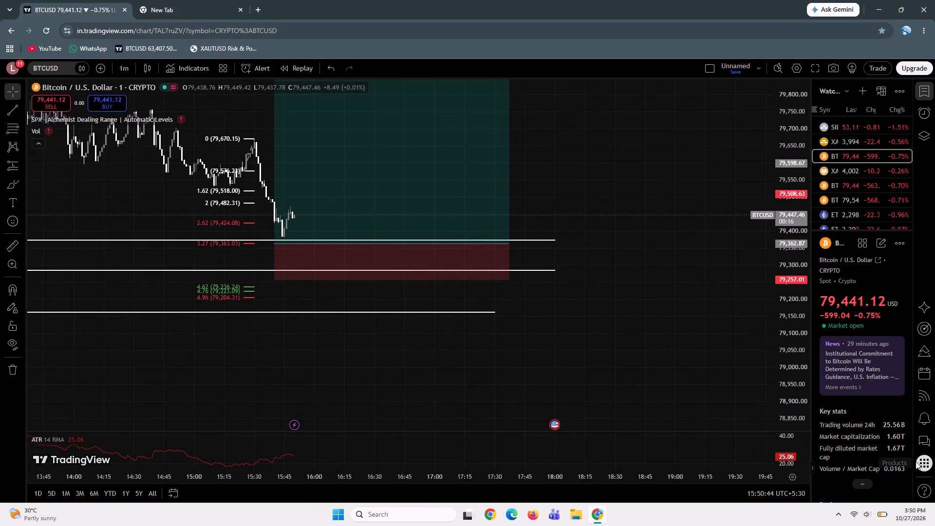
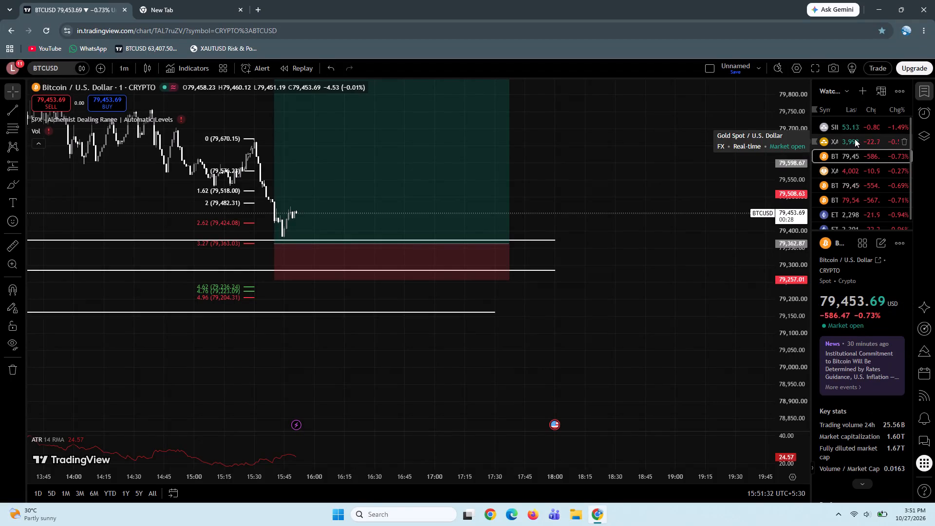
Switch to the XAUUSD chart and measure the drop from the current price to just below the planned long entry.
{"action": "left_click", "coordinate": [850, 141]}
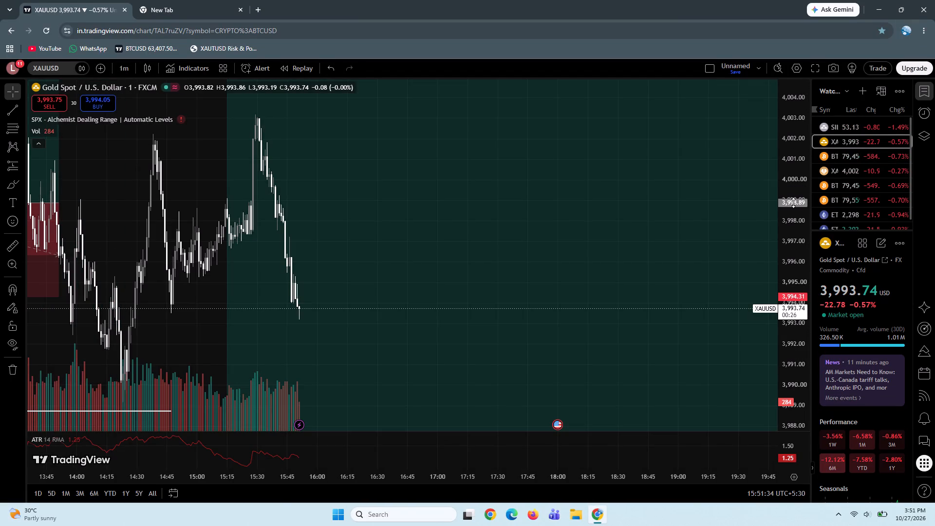
{"action": "left_click_drag", "start_coordinate": [803, 137], "coordinate": [789, 307]}
{"action": "left_click_drag", "start_coordinate": [208, 328], "coordinate": [296, 265]}
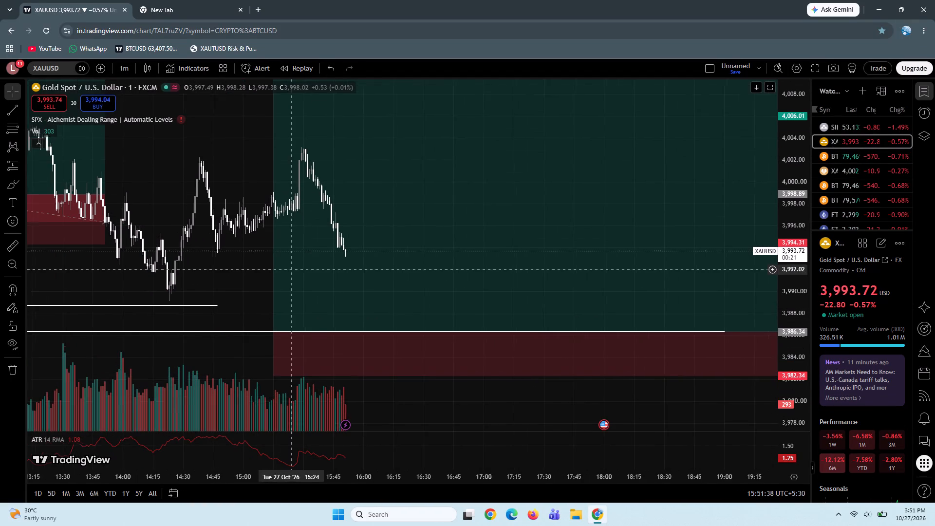
{"action": "left_click_drag", "start_coordinate": [296, 265], "coordinate": [298, 262]}
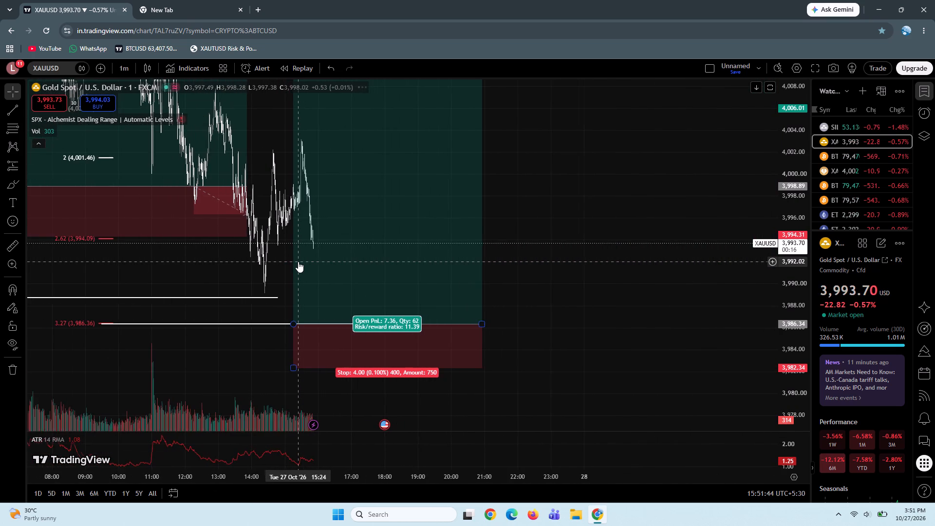
{"action": "left_click_drag", "start_coordinate": [131, 267], "coordinate": [417, 243]}
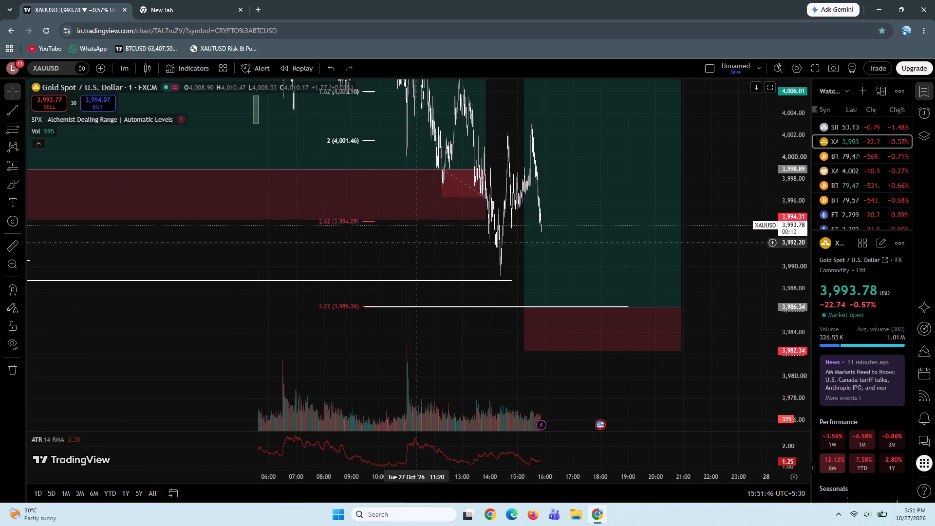
{"action": "left_click_drag", "start_coordinate": [417, 243], "coordinate": [418, 242]}
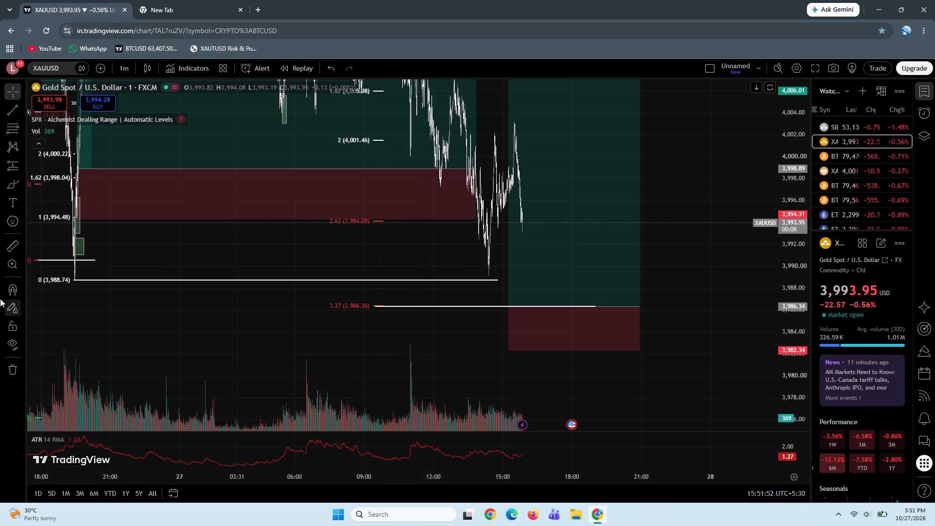
{"action": "left_click", "coordinate": [11, 250]}
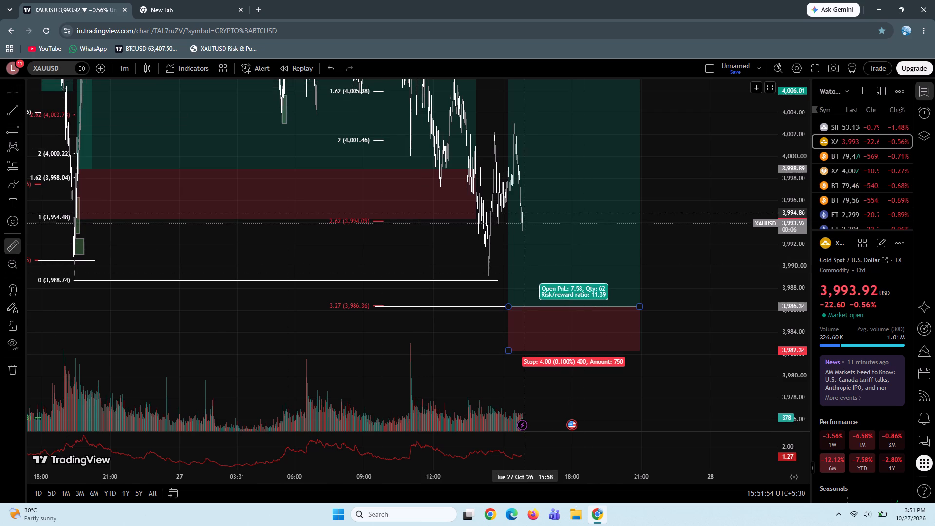
{"action": "left_click", "coordinate": [521, 221]}
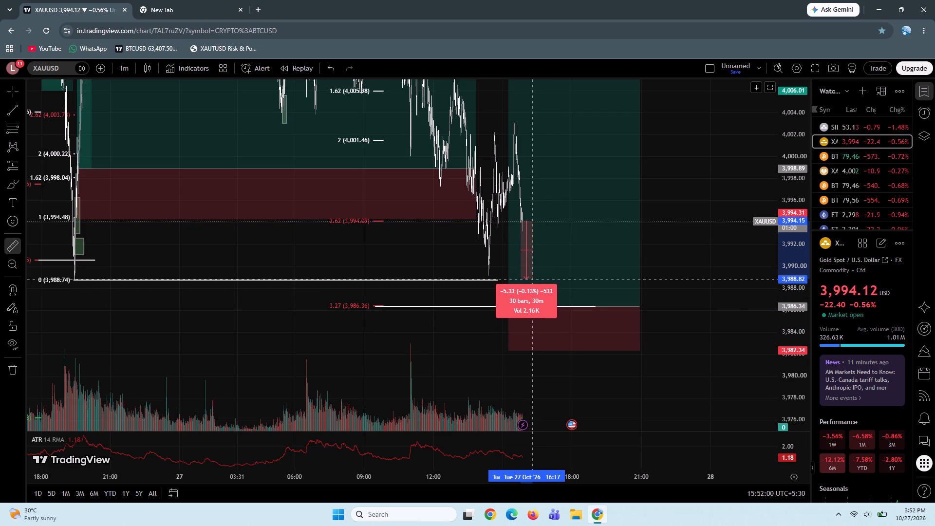
{"action": "left_click", "coordinate": [547, 315]}
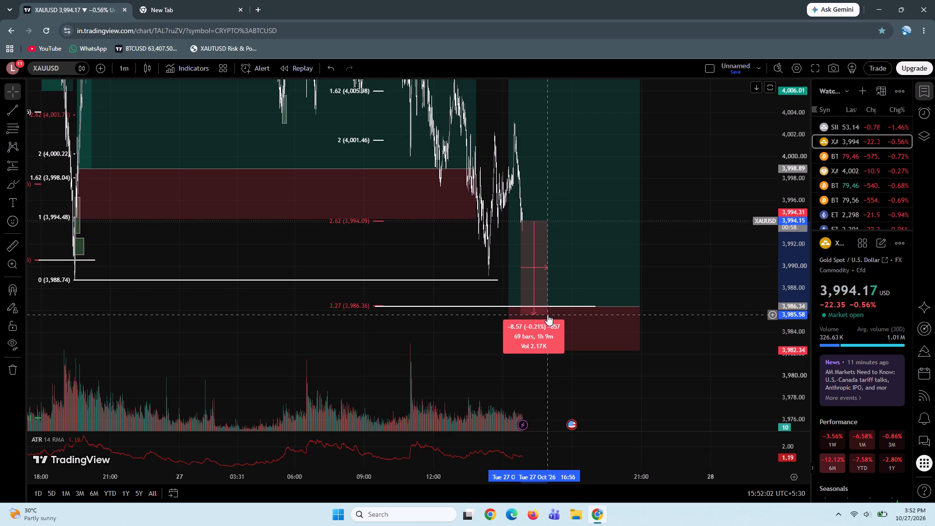
{"action": "left_click_drag", "start_coordinate": [786, 157], "coordinate": [769, 353]}
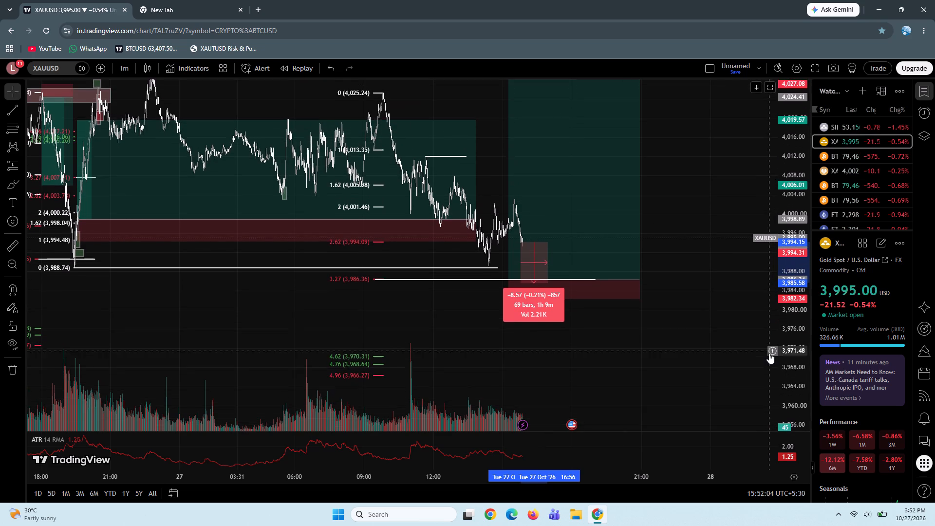
{"action": "left_click_drag", "start_coordinate": [769, 353], "coordinate": [769, 362]}
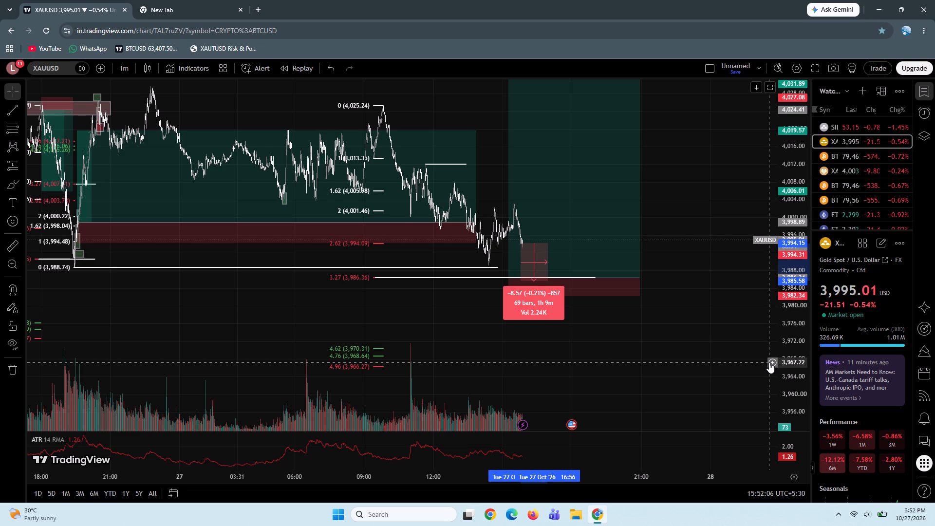
{"action": "left_click_drag", "start_coordinate": [769, 362], "coordinate": [776, 227]}
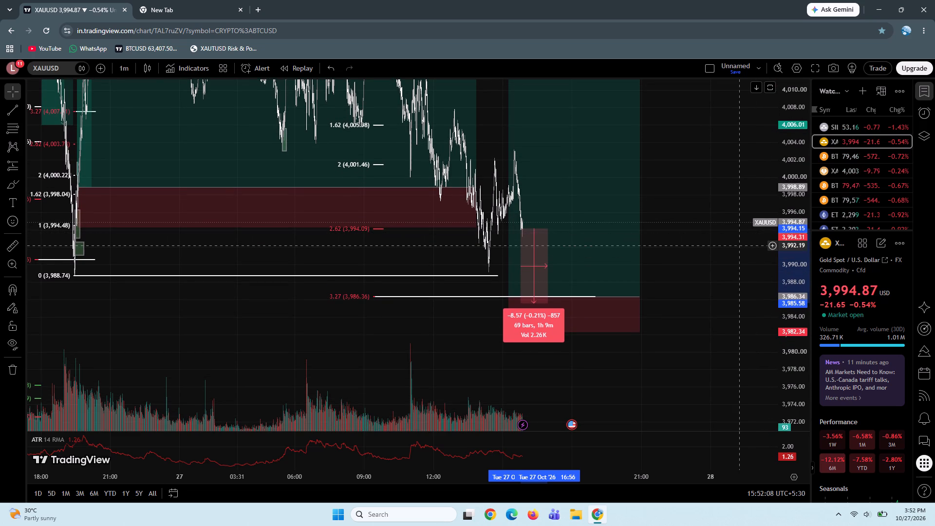
{"action": "left_click", "coordinate": [739, 245]}
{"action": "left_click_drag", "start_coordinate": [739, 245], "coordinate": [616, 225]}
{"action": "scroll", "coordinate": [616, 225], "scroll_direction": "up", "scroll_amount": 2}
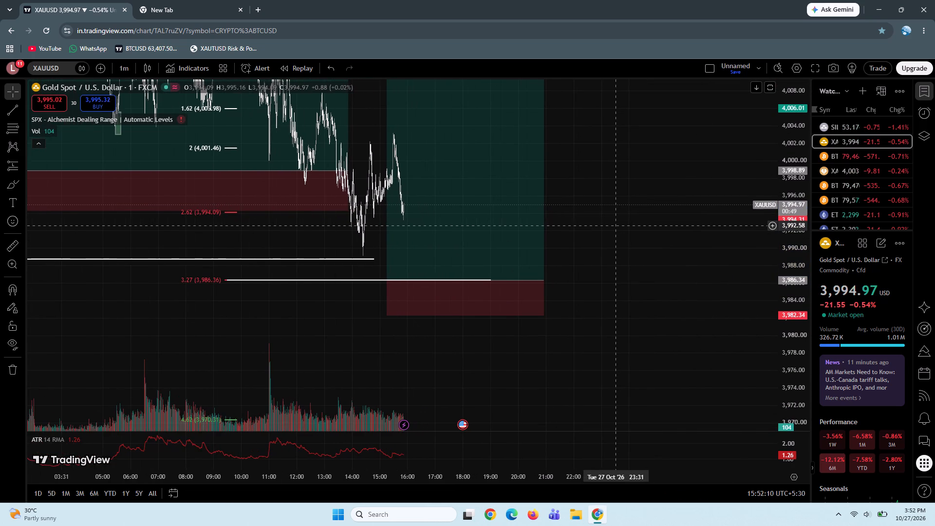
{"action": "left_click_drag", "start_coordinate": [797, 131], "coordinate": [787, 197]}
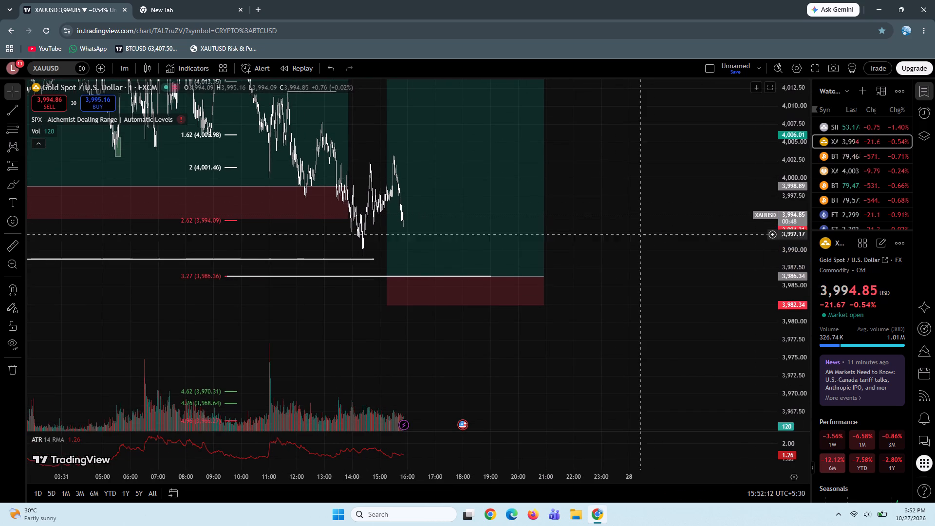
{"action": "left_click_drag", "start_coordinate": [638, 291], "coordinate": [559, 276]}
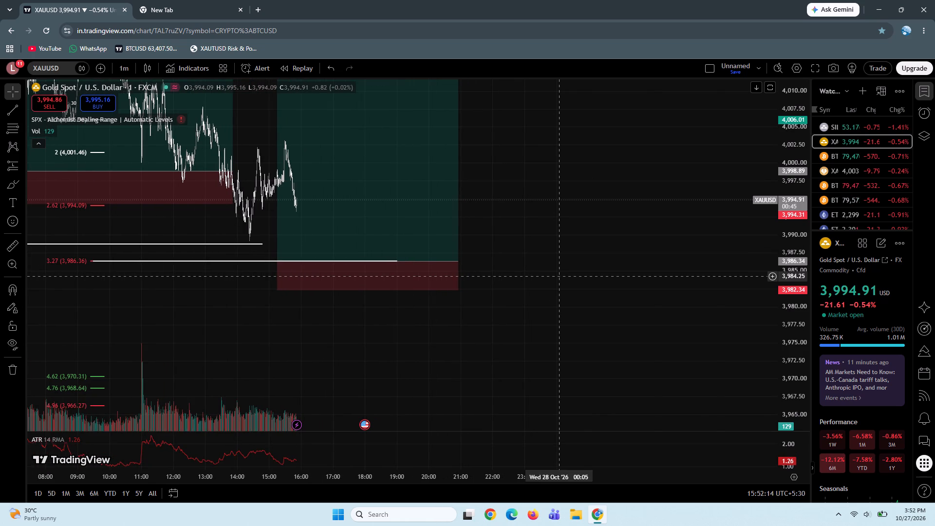
Return to the BTCUSD chart and examine recent price action against the planned long's entry, stop and the white support lines.
{"action": "left_click", "coordinate": [849, 159]}
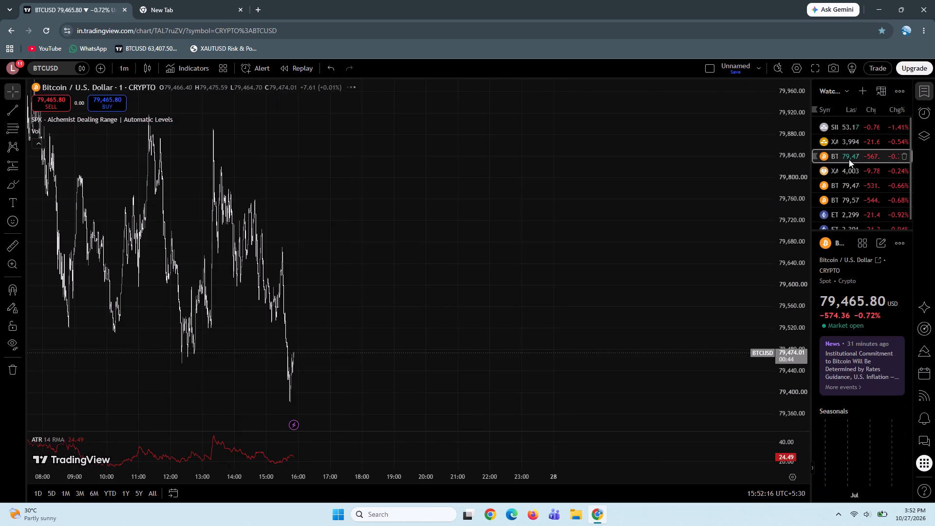
{"action": "left_click_drag", "start_coordinate": [576, 361], "coordinate": [634, 182]}
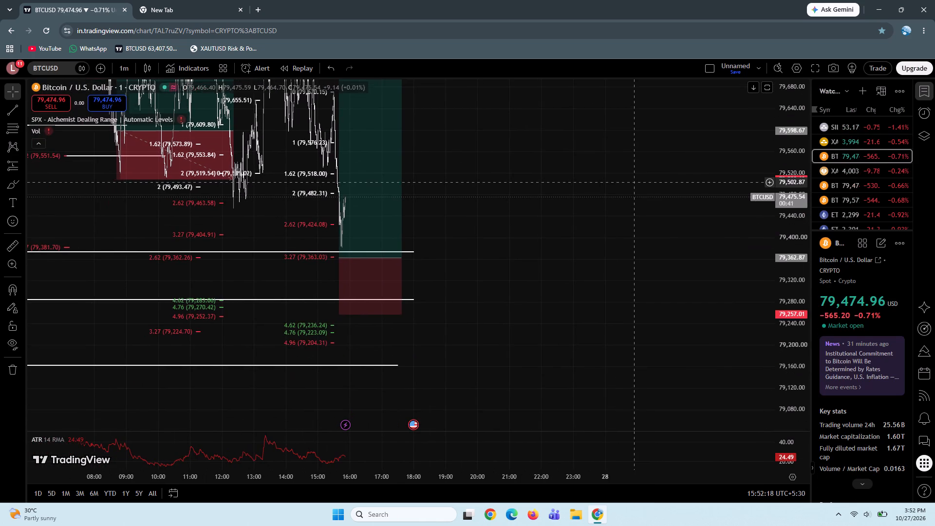
{"action": "left_click_drag", "start_coordinate": [634, 182], "coordinate": [634, 183]}
{"action": "left_click_drag", "start_coordinate": [559, 299], "coordinate": [622, 275]}
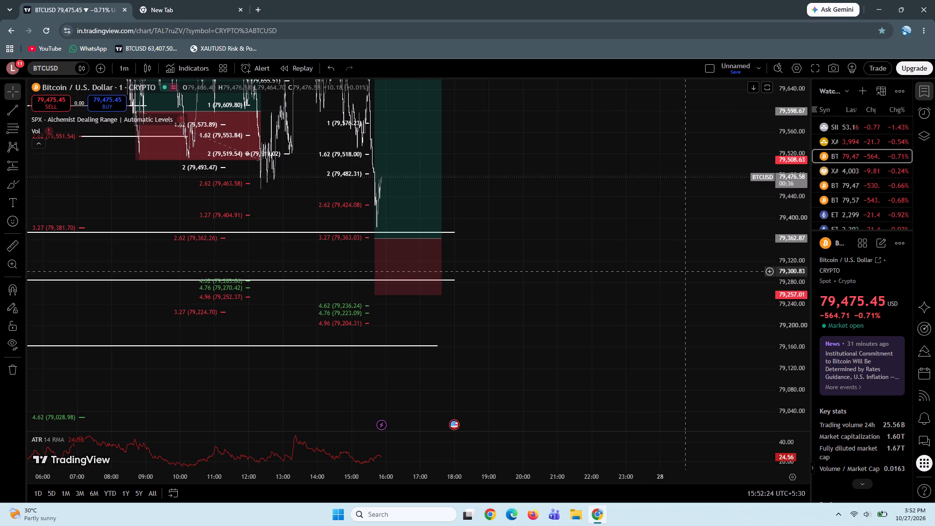
{"action": "left_click_drag", "start_coordinate": [787, 286], "coordinate": [800, 80]}
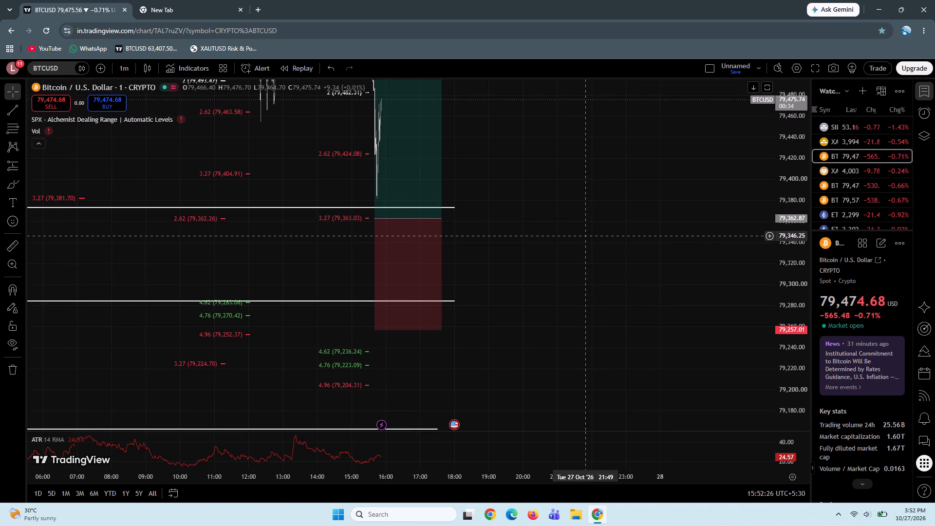
{"action": "left_click_drag", "start_coordinate": [584, 233], "coordinate": [604, 288]}
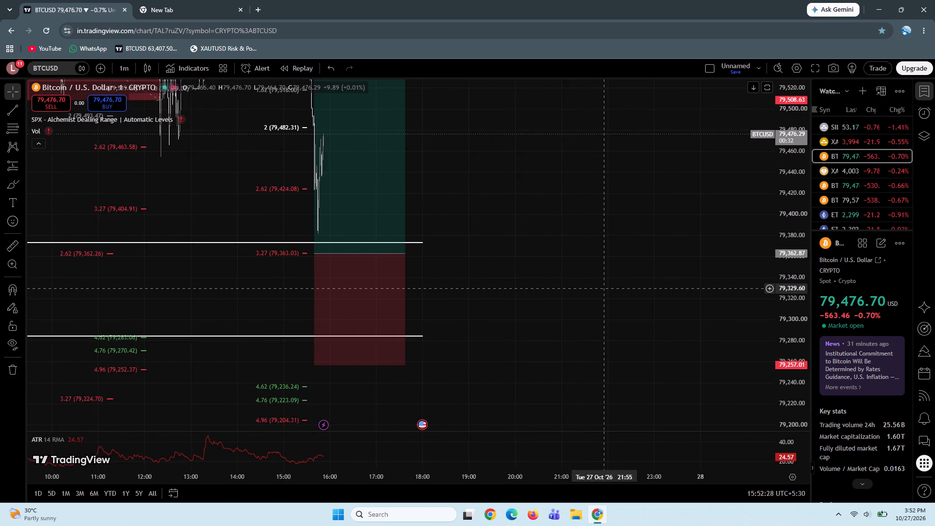
{"action": "scroll", "coordinate": [604, 288], "scroll_direction": "up", "scroll_amount": 1}
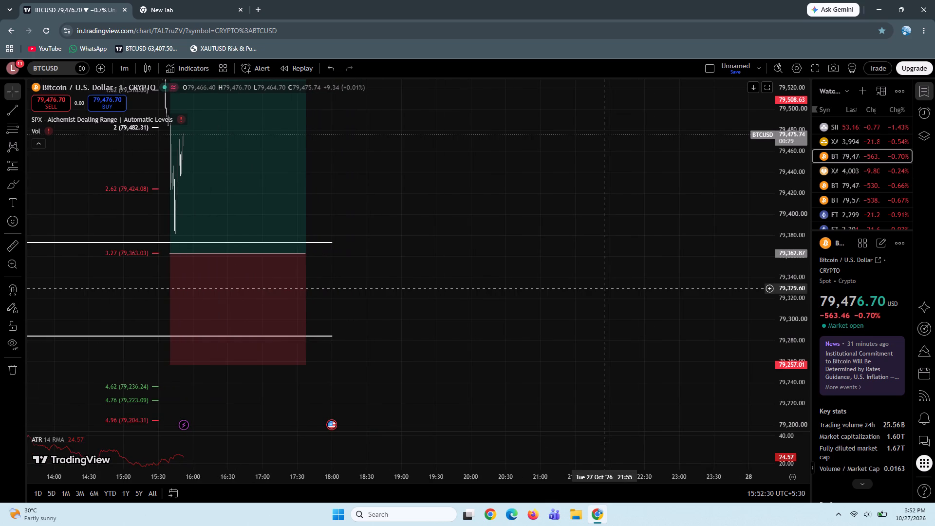
{"action": "left_click_drag", "start_coordinate": [389, 171], "coordinate": [666, 192]}
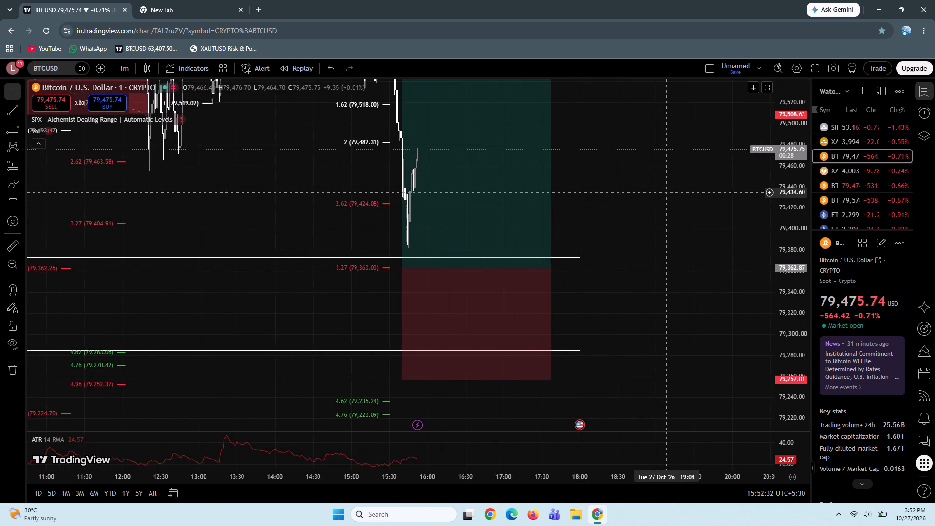
{"action": "scroll", "coordinate": [666, 192], "scroll_direction": "up", "scroll_amount": 1}
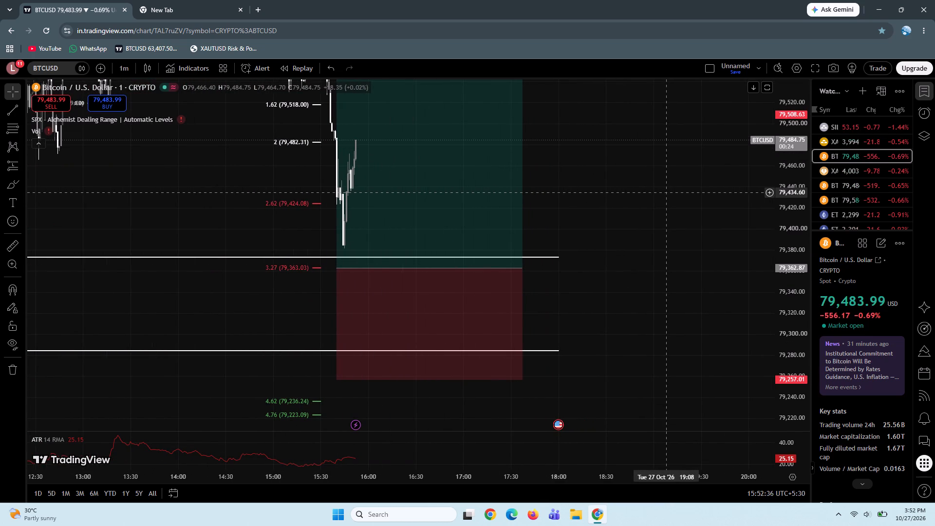
{"action": "left_click_drag", "start_coordinate": [789, 115], "coordinate": [785, 254]}
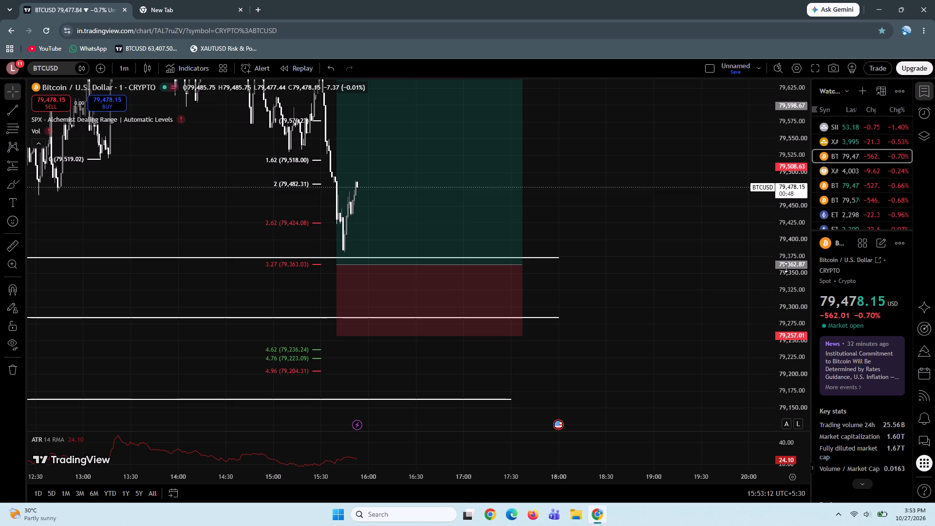
Measure the price distance from the recent BTCUSD low to just below the middle white support line.
{"action": "left_click", "coordinate": [12, 246]}
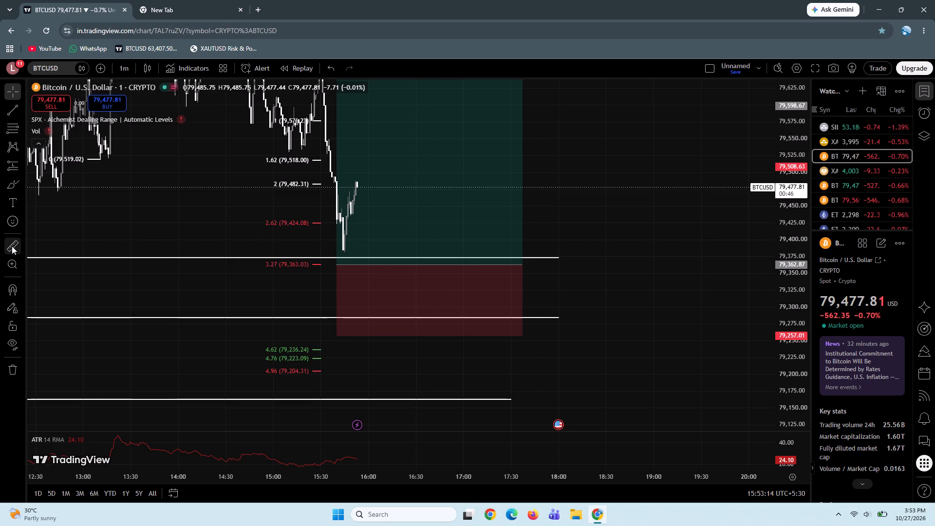
{"action": "left_click", "coordinate": [595, 250]}
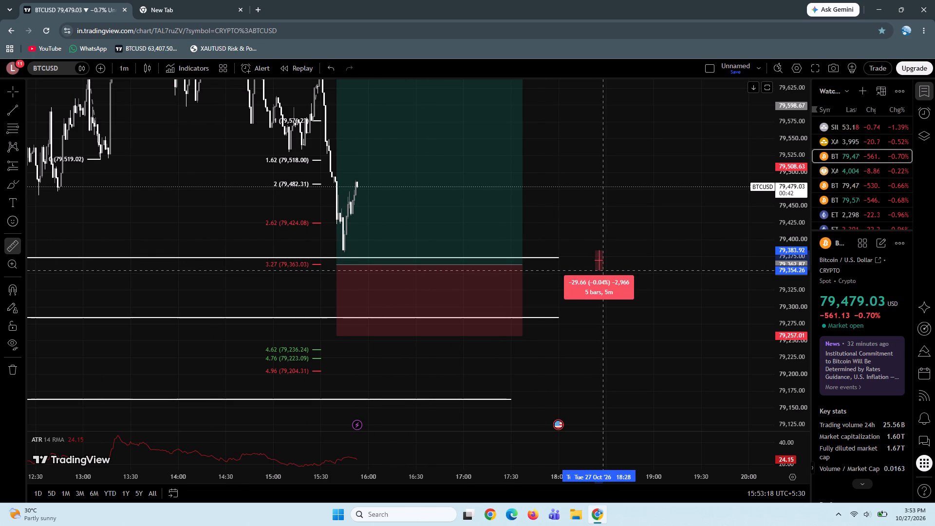
{"action": "left_click", "coordinate": [615, 319]}
{"action": "left_click", "coordinate": [615, 319]}
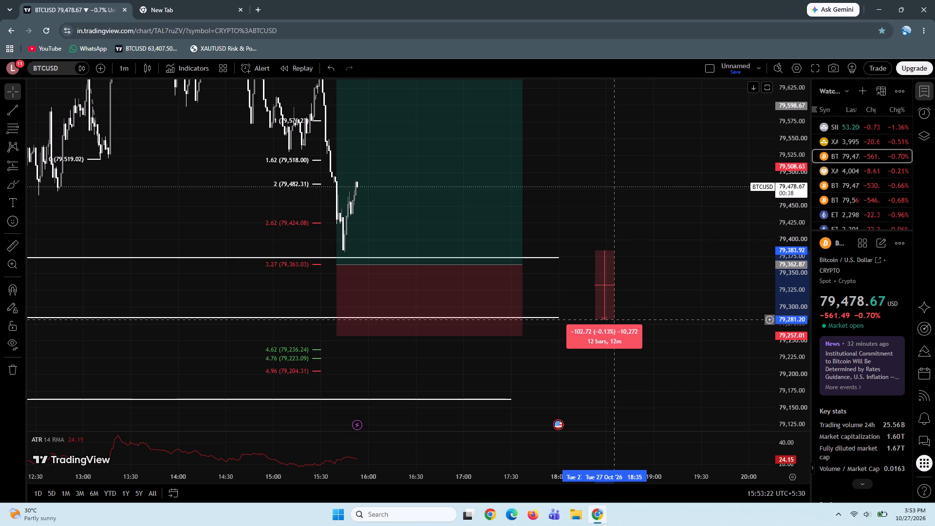
Lower the BTCUSD long position's stop to about 79,148, just below the lowest white support line.
{"action": "left_click_drag", "start_coordinate": [336, 337], "coordinate": [349, 398]}
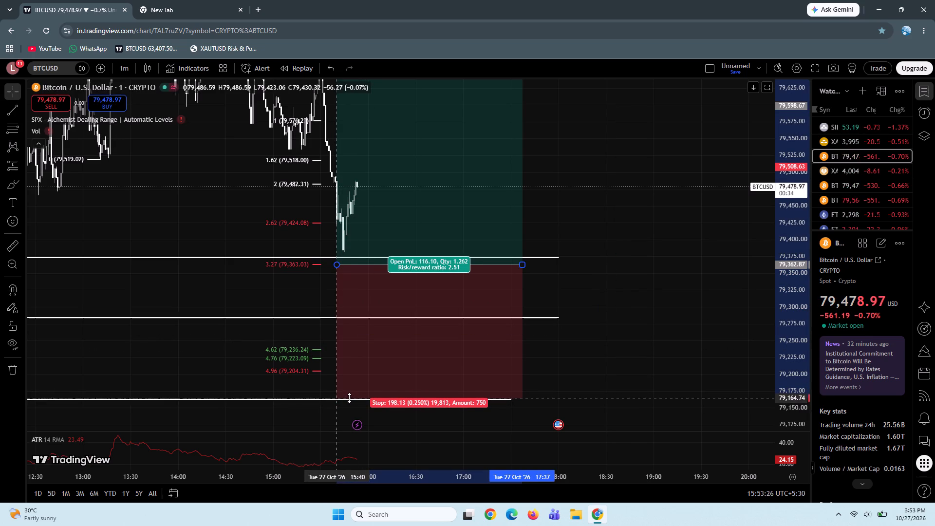
{"action": "left_click_drag", "start_coordinate": [349, 398], "coordinate": [352, 409]}
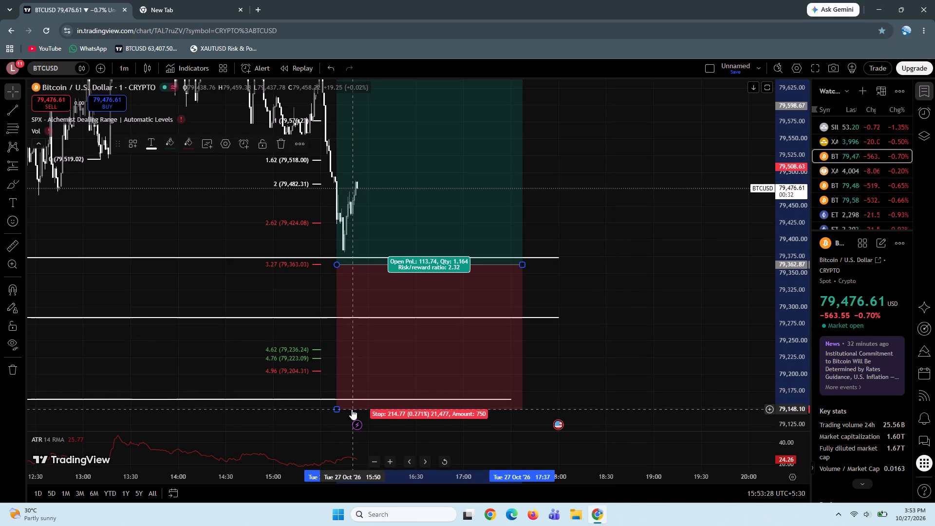
Lower the BTCUSD long position's entry to about 79,332, between the upper two white support lines.
{"action": "left_click_drag", "start_coordinate": [594, 344], "coordinate": [576, 320]}
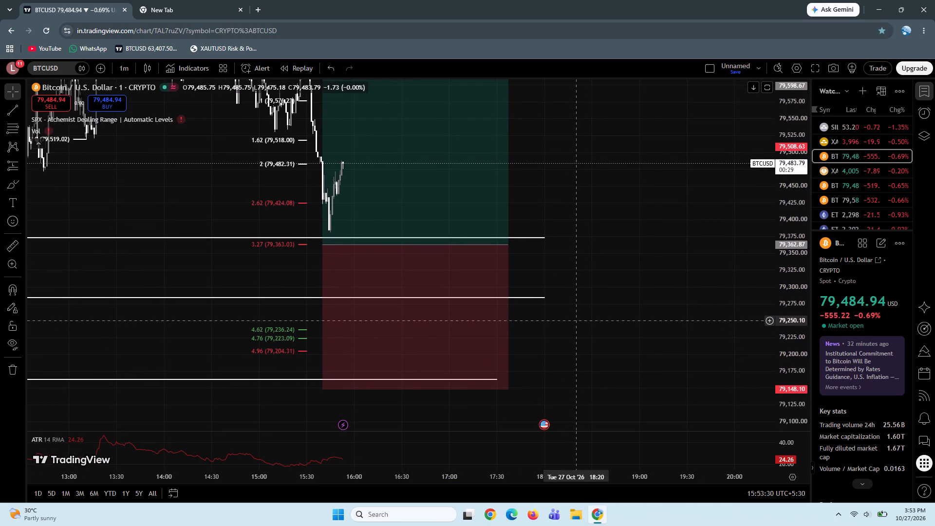
{"action": "left_click_drag", "start_coordinate": [791, 185], "coordinate": [781, 354]}
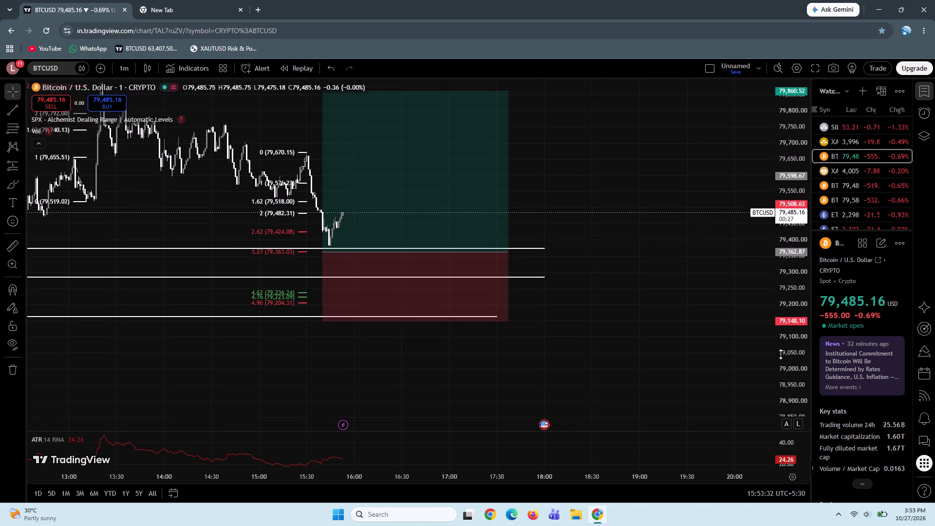
{"action": "left_click_drag", "start_coordinate": [781, 354], "coordinate": [782, 385]}
{"action": "left_click_drag", "start_coordinate": [612, 276], "coordinate": [646, 338]}
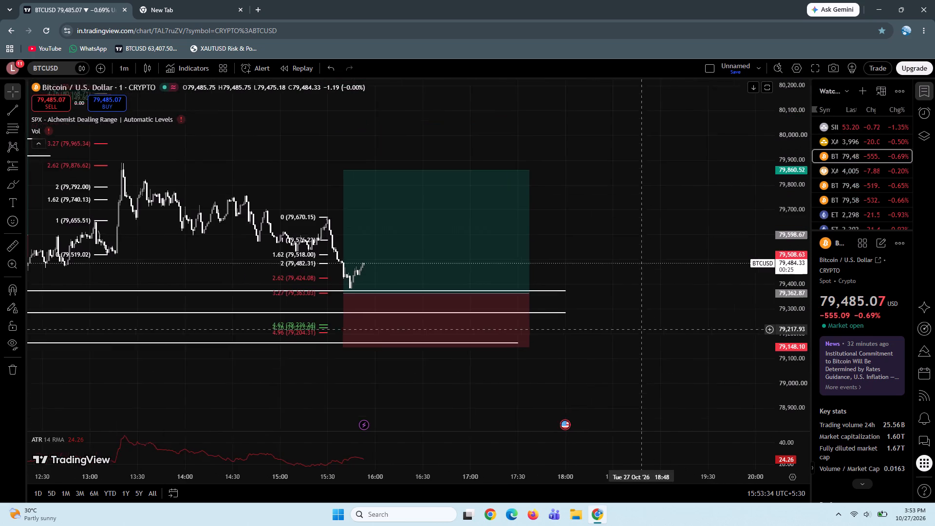
{"action": "left_click_drag", "start_coordinate": [646, 338], "coordinate": [646, 338]}
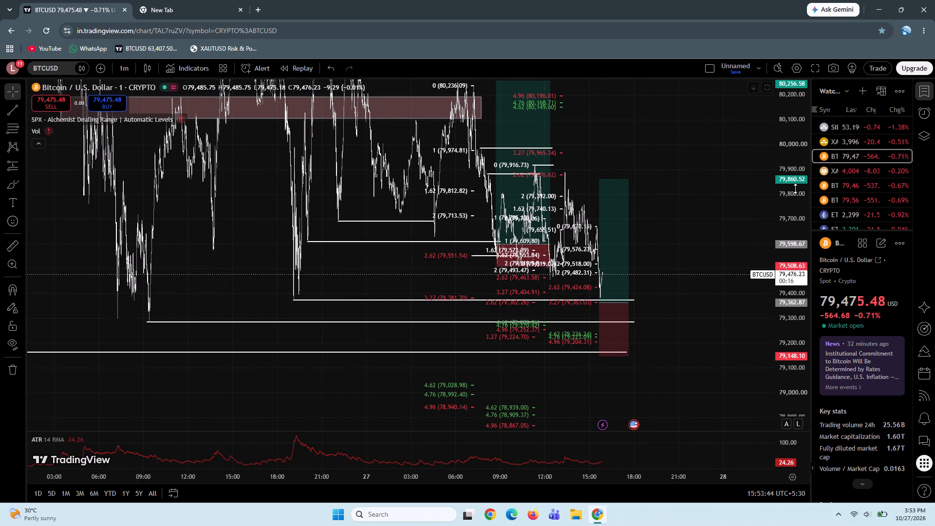
{"action": "left_click_drag", "start_coordinate": [795, 169], "coordinate": [797, 309]}
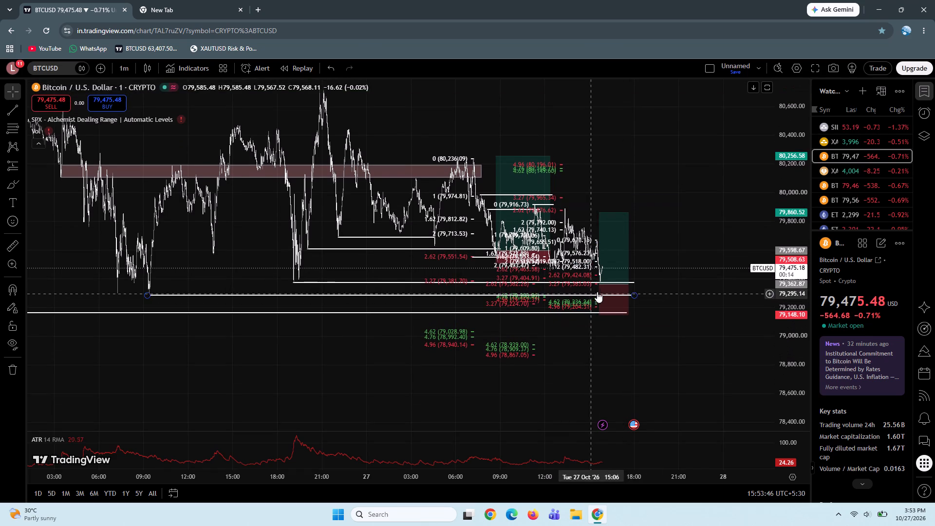
{"action": "left_click_drag", "start_coordinate": [597, 283], "coordinate": [597, 290]}
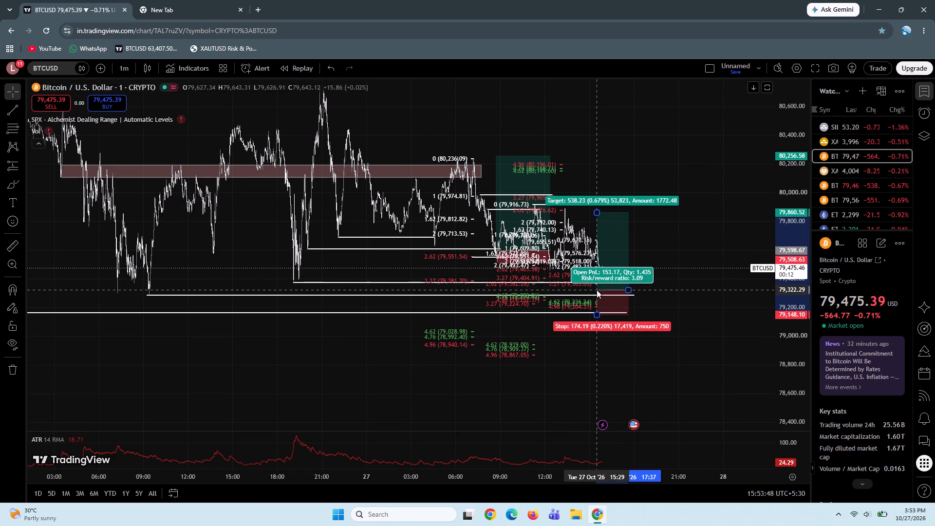
{"action": "left_click_drag", "start_coordinate": [597, 290], "coordinate": [599, 288]}
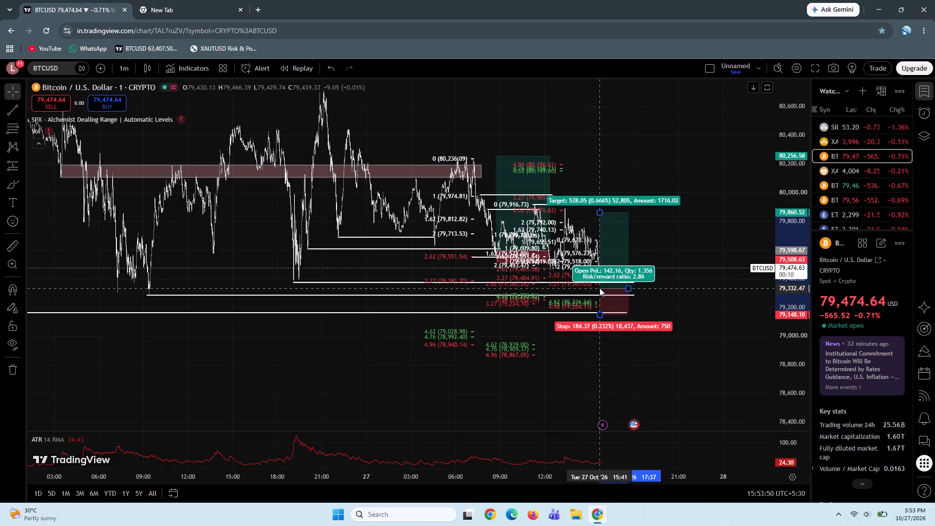
Fine-tune the BTCUSD long position's entry to about 79,336, between the upper two white support lines.
{"action": "left_click_drag", "start_coordinate": [599, 288], "coordinate": [599, 286]}
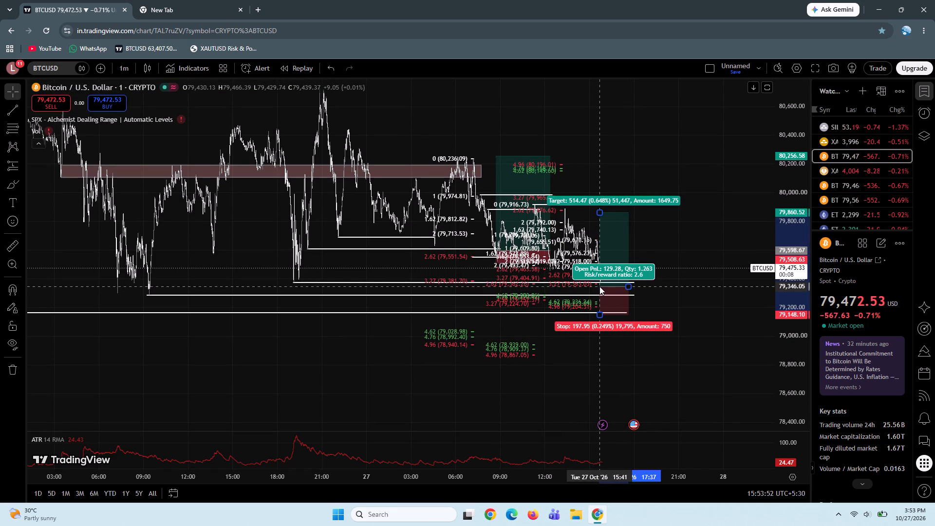
{"action": "left_click_drag", "start_coordinate": [599, 286], "coordinate": [599, 288]}
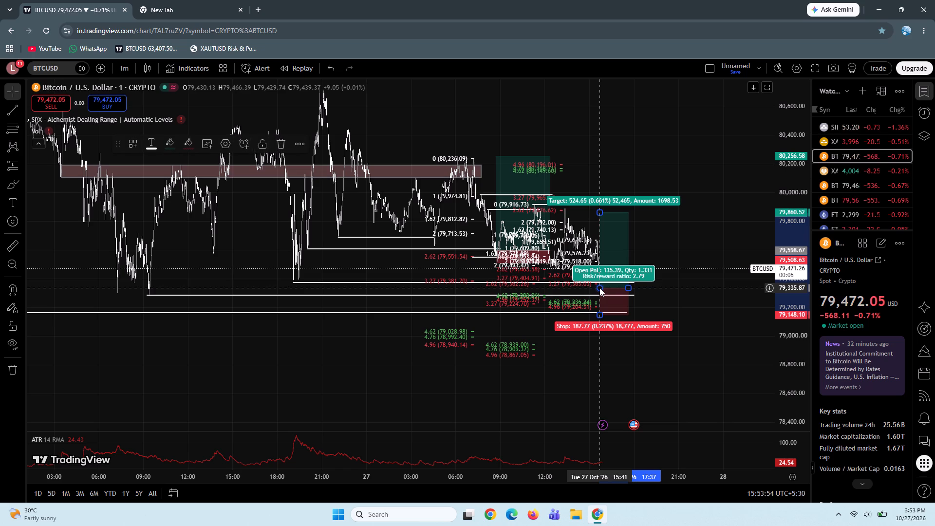
{"action": "left_click", "coordinate": [665, 291]}
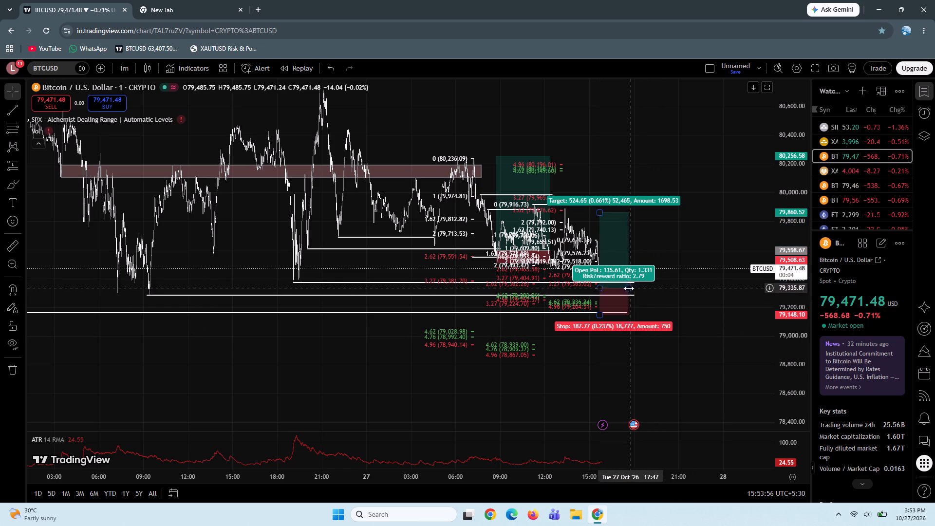
Extend the BTCUSD long position's end time to about 18:20 and raise its target to about 80,222.
{"action": "left_click_drag", "start_coordinate": [626, 288], "coordinate": [639, 288]}
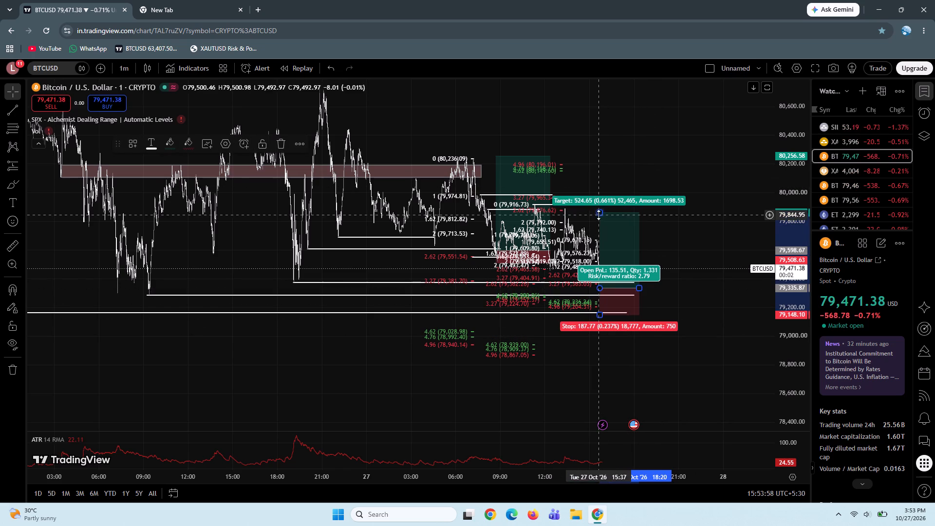
{"action": "left_click_drag", "start_coordinate": [598, 209], "coordinate": [594, 161]}
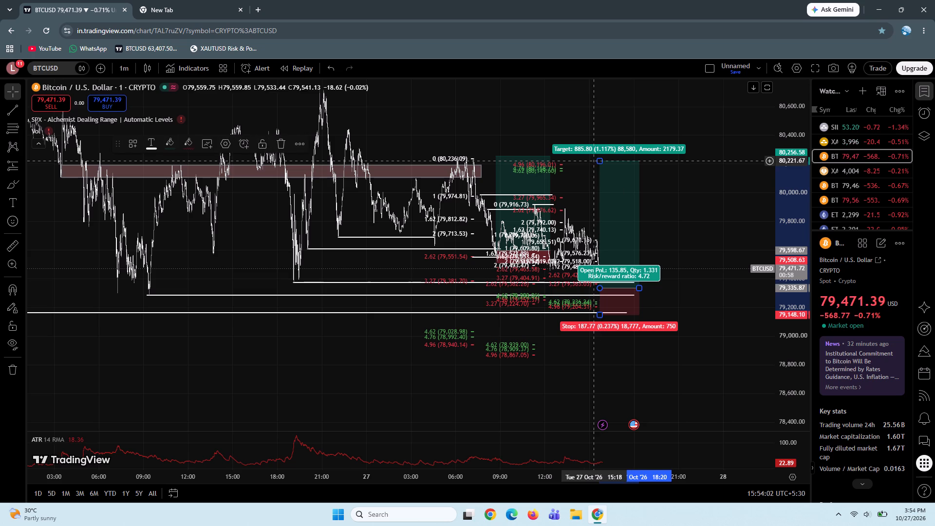
Examine the latest BTCUSD candles up close against the long position's entry, stop, Fibonacci levels and white support lines.
{"action": "left_click_drag", "start_coordinate": [685, 194], "coordinate": [552, 212]}
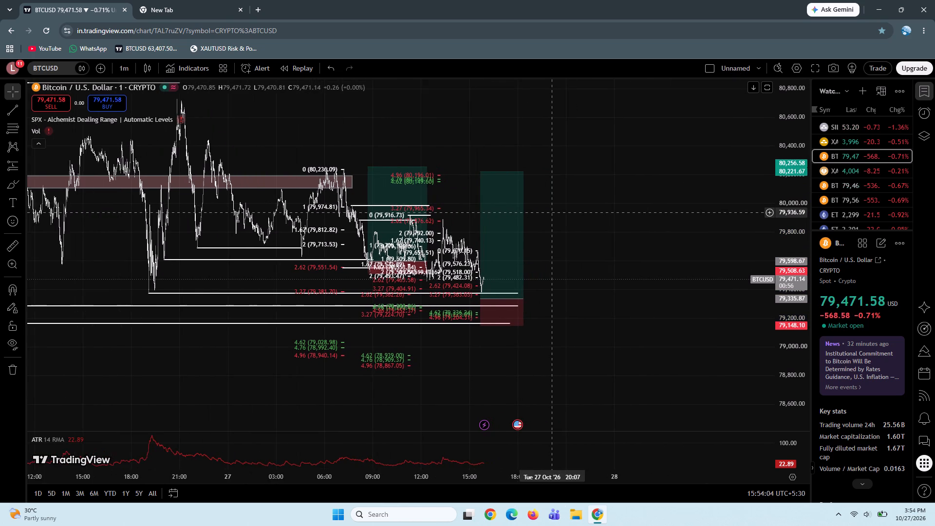
{"action": "left_click_drag", "start_coordinate": [624, 263], "coordinate": [584, 234]}
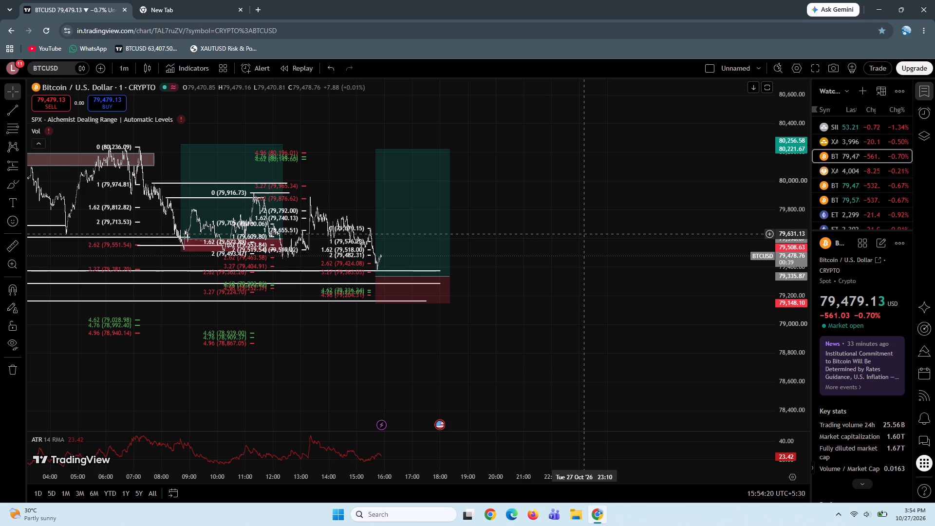
{"action": "left_click_drag", "start_coordinate": [799, 332], "coordinate": [818, 197]}
{"action": "left_click_drag", "start_coordinate": [583, 331], "coordinate": [626, 256]}
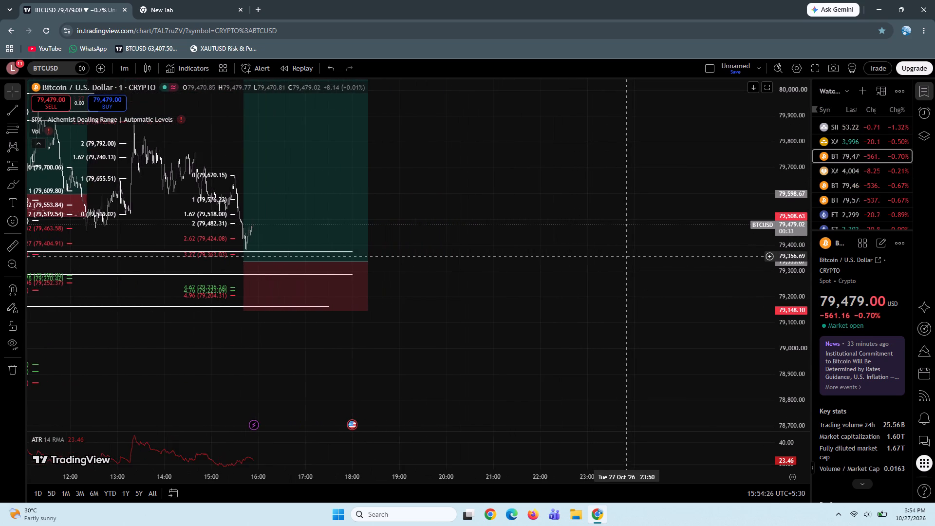
{"action": "left_click_drag", "start_coordinate": [335, 299], "coordinate": [542, 320]}
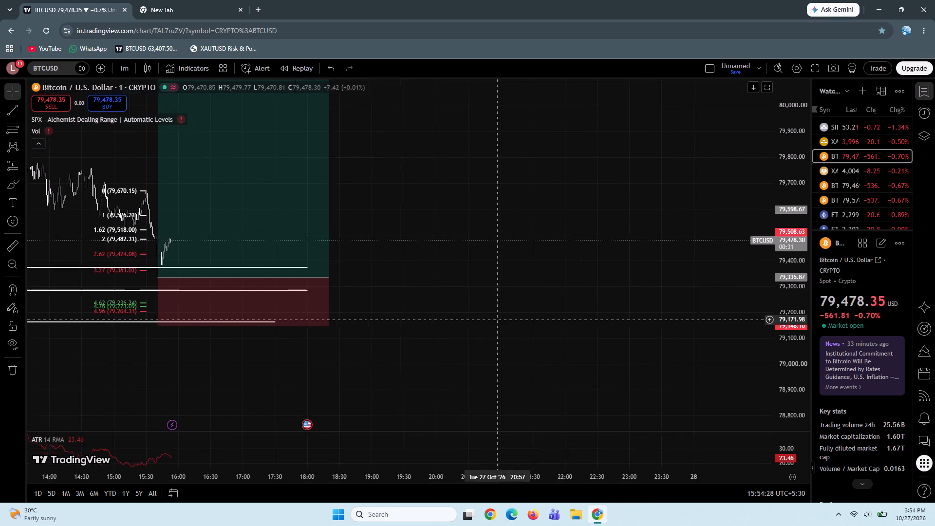
{"action": "left_click_drag", "start_coordinate": [542, 320], "coordinate": [566, 322]}
{"action": "left_click_drag", "start_coordinate": [404, 312], "coordinate": [510, 323]}
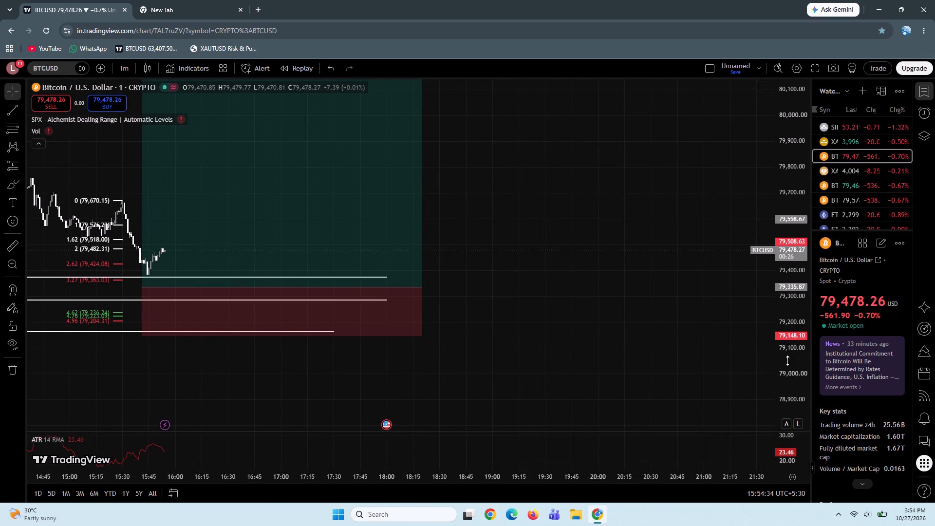
{"action": "left_click_drag", "start_coordinate": [792, 364], "coordinate": [794, 162]}
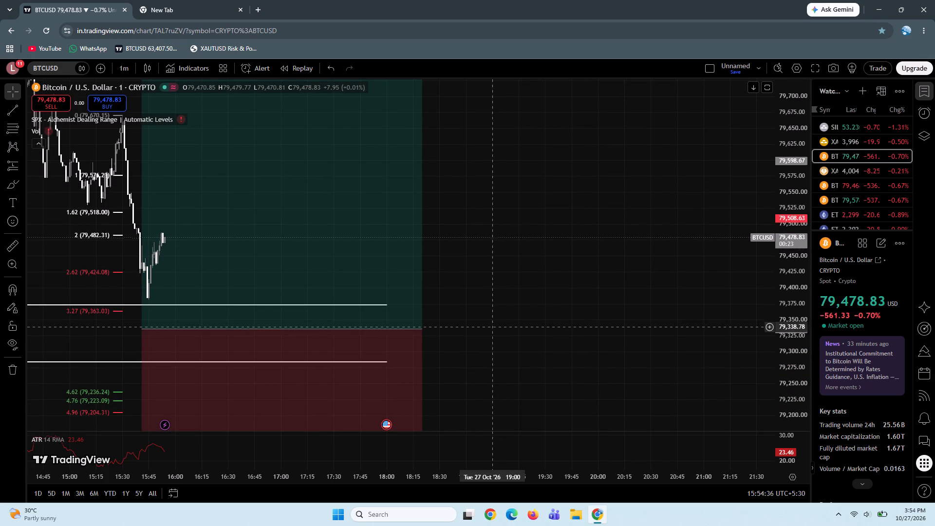
{"action": "left_click_drag", "start_coordinate": [493, 327], "coordinate": [543, 211]}
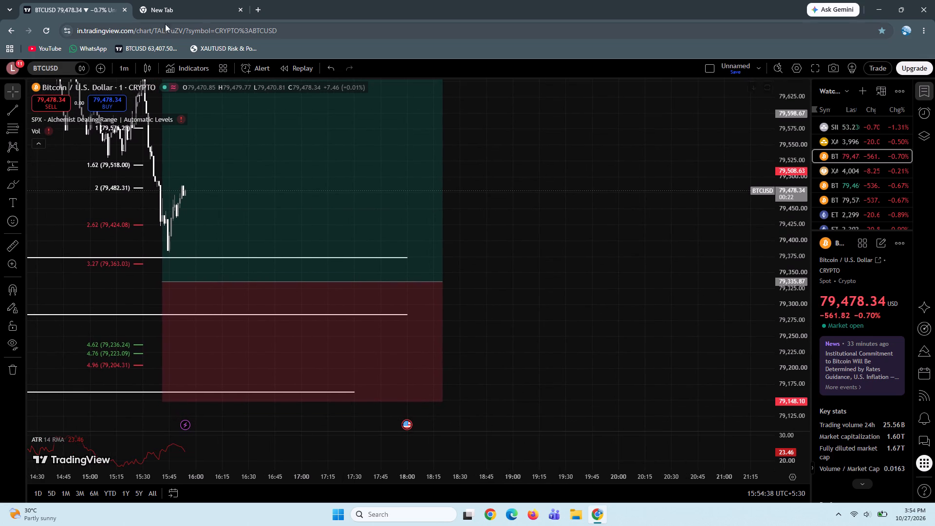
Close the unused blank browser tab, keeping the BTCUSD chart open.
{"action": "left_click", "coordinate": [242, 9]}
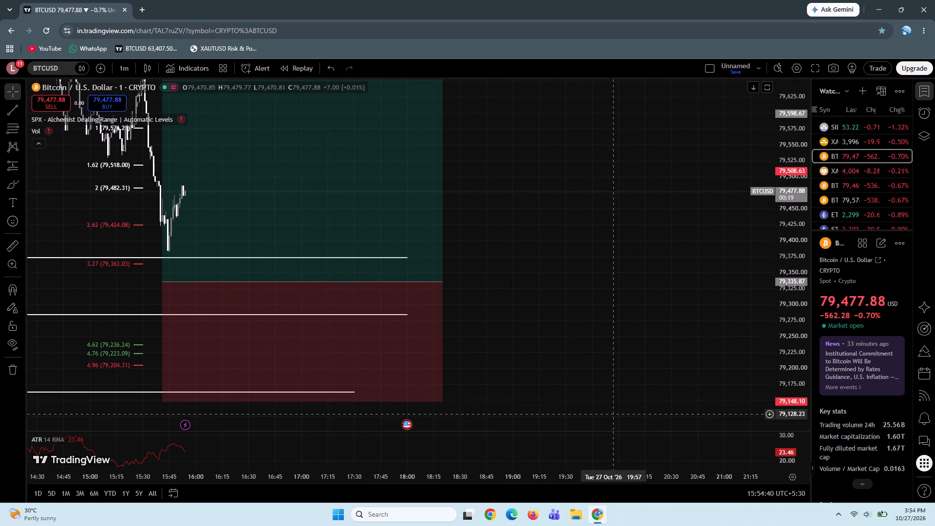
Show the hidden system tray icons.
{"action": "left_click", "coordinate": [833, 521]}
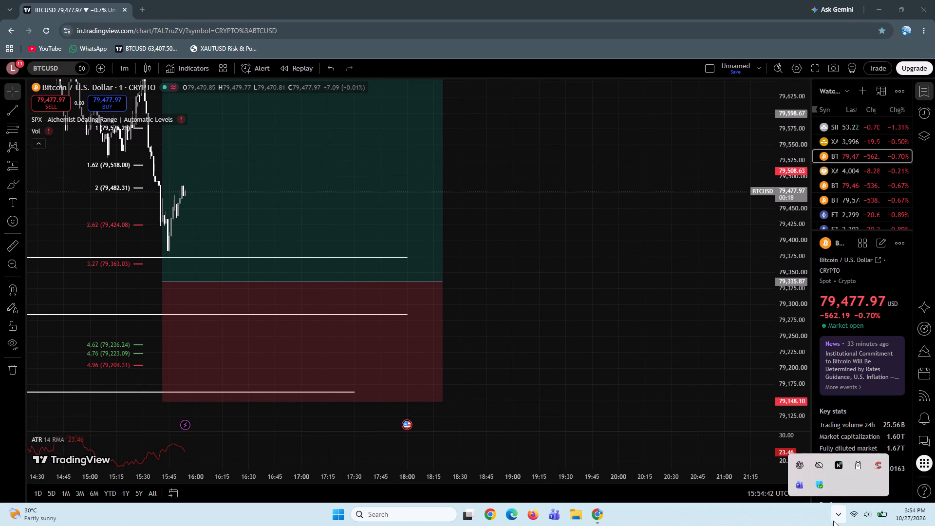
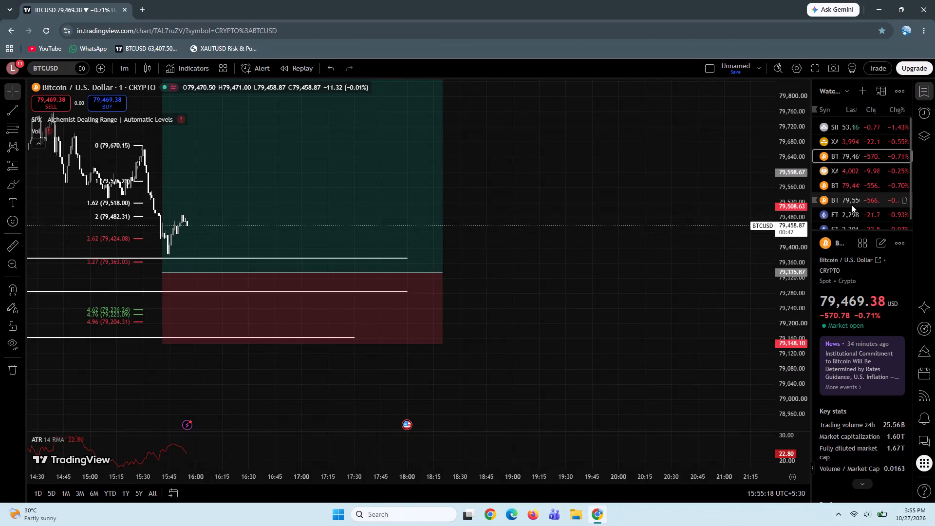
Open the BTCUSD.P perpetual futures chart from the watchlist and bring its green support rectangle into view.
{"action": "left_click", "coordinate": [851, 205]}
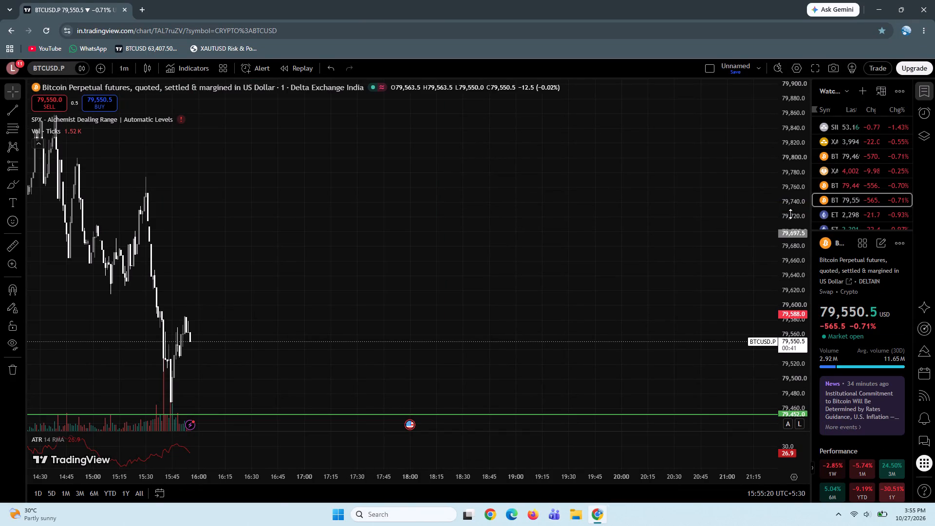
{"action": "left_click_drag", "start_coordinate": [791, 188], "coordinate": [796, 330]}
{"action": "left_click_drag", "start_coordinate": [483, 270], "coordinate": [604, 245]}
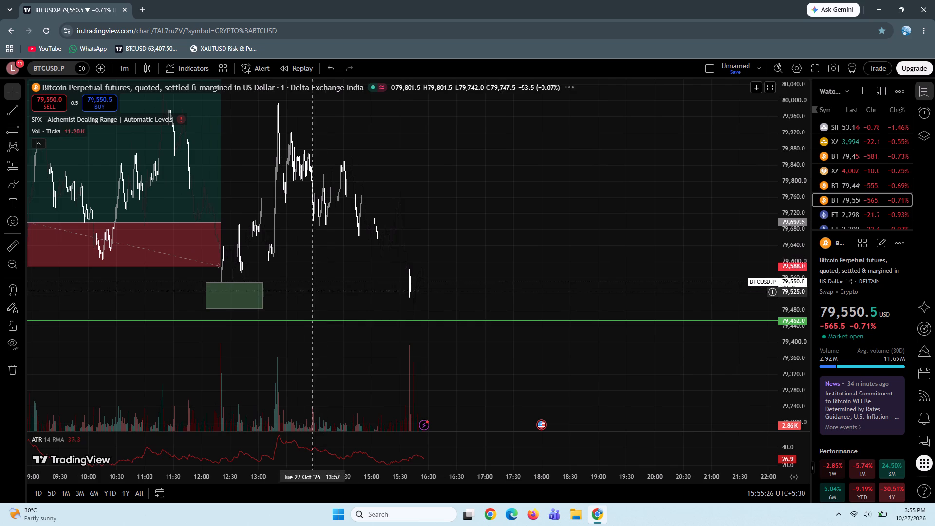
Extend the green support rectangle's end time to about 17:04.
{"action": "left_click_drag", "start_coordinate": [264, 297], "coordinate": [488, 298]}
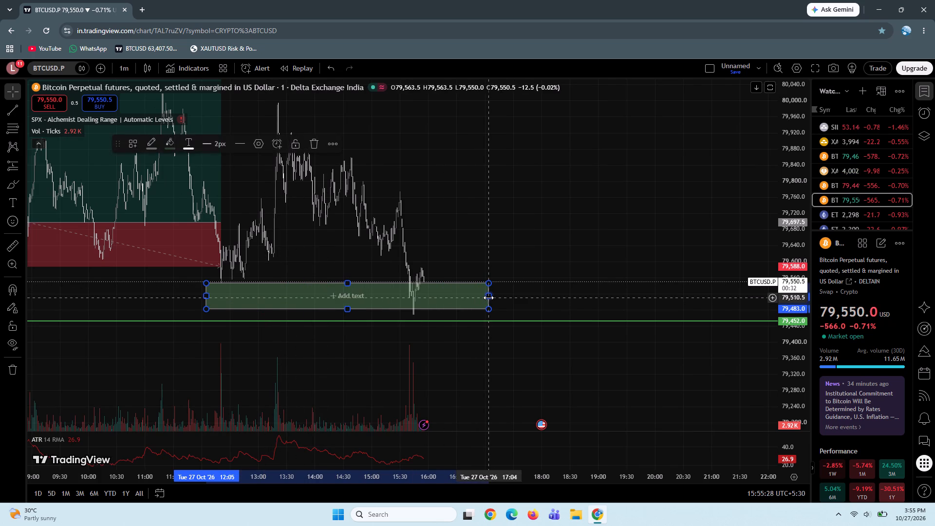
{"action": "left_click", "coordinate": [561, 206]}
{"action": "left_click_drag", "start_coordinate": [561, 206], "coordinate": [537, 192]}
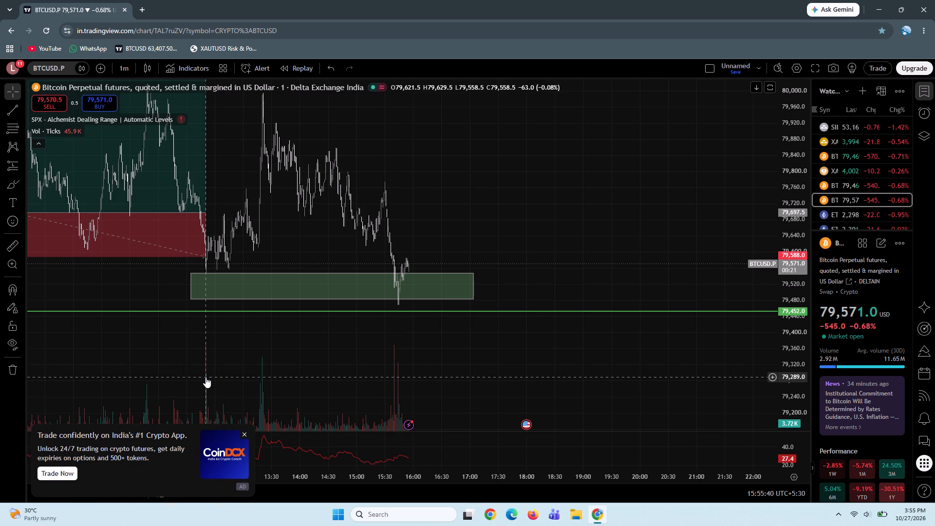
Delete the green support rectangle from the BTCUSD.P chart, closing the advert that covers the chart.
{"action": "left_click", "coordinate": [243, 433]}
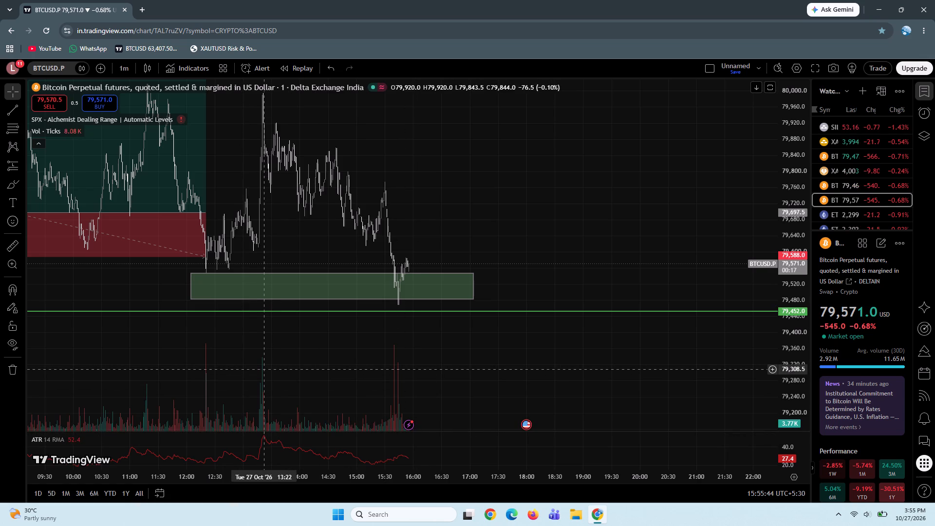
{"action": "left_click_drag", "start_coordinate": [498, 366], "coordinate": [494, 355]}
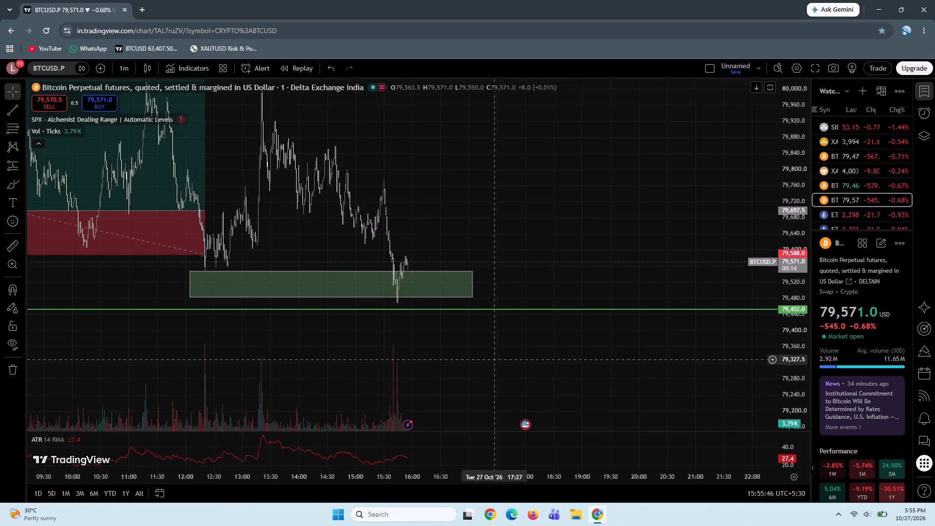
{"action": "left_click_drag", "start_coordinate": [494, 355], "coordinate": [503, 327]}
{"action": "scroll", "coordinate": [503, 327], "scroll_direction": "up", "scroll_amount": 1}
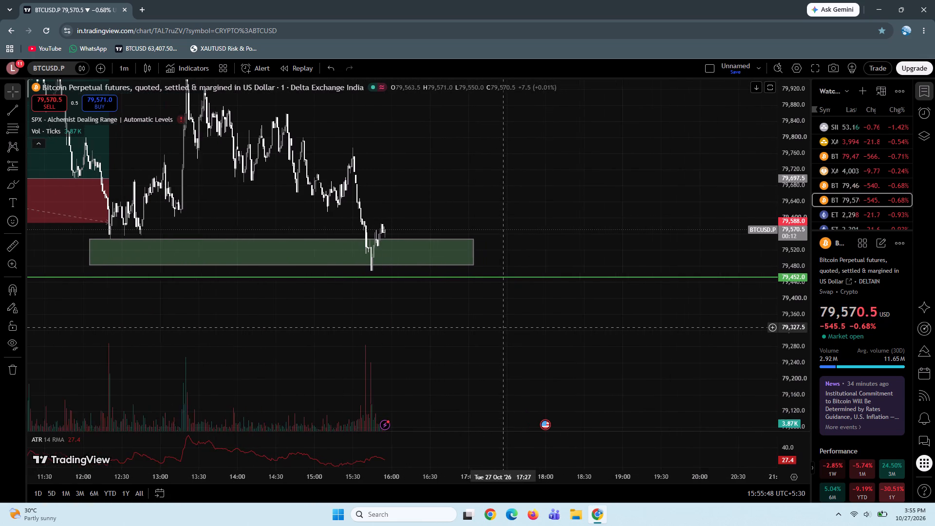
{"action": "scroll", "coordinate": [503, 327], "scroll_direction": "up", "scroll_amount": 1}
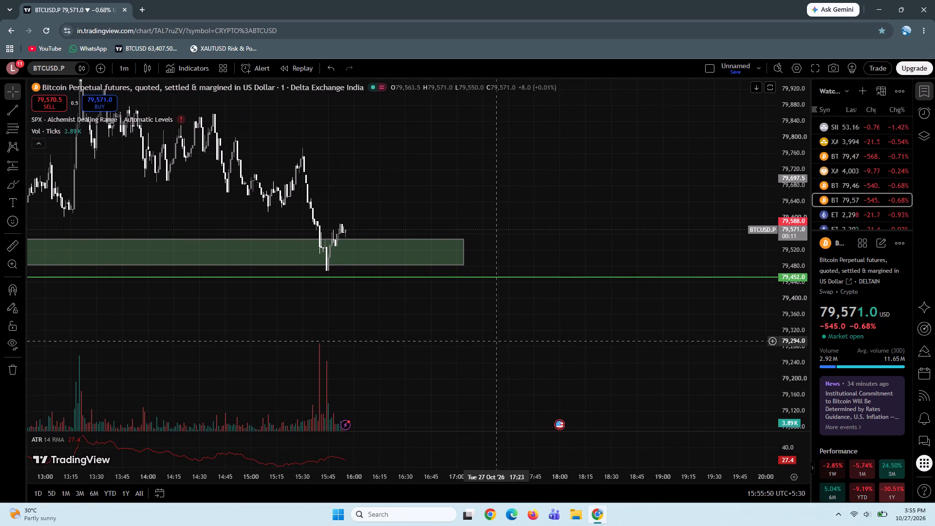
{"action": "left_click", "coordinate": [465, 259]}
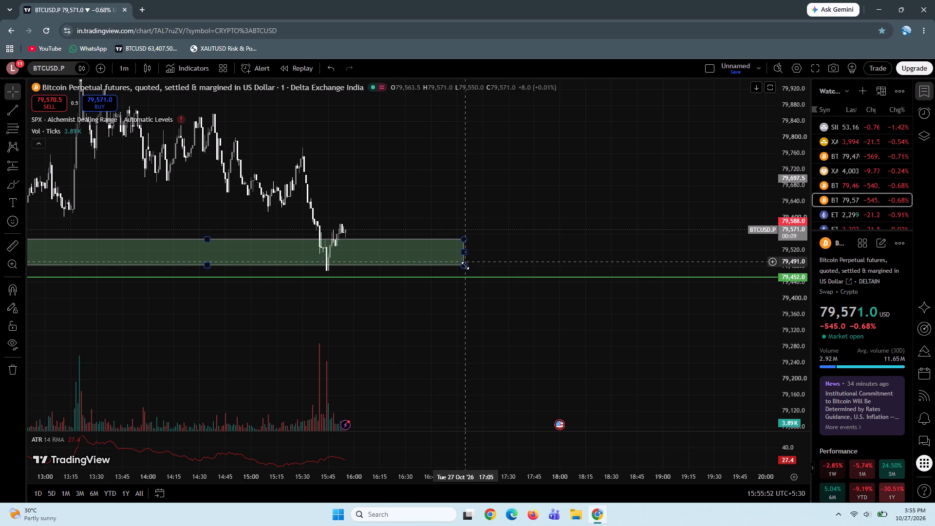
{"action": "left_click", "coordinate": [464, 268]}
{"action": "key", "text": "Delete"}
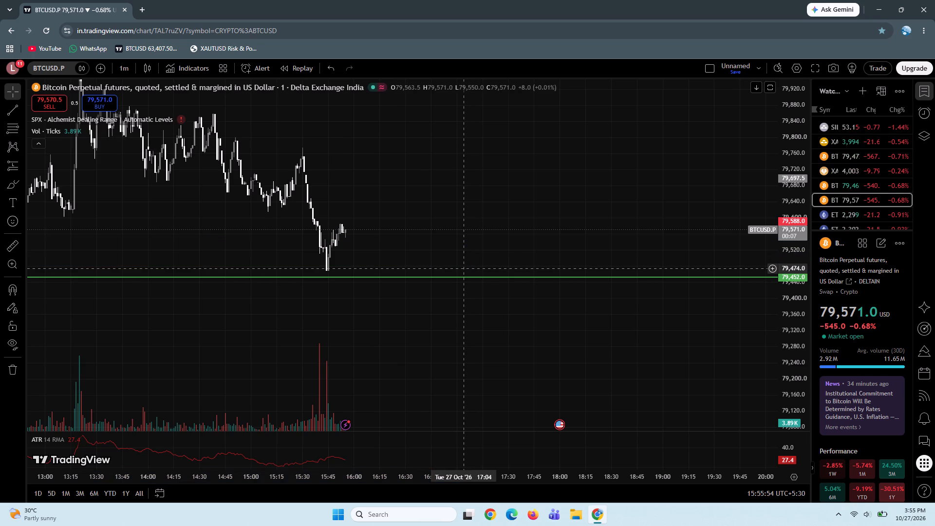
Open the XAUUSD gold chart from the watchlist and bring its long position into view.
{"action": "left_click", "coordinate": [843, 141]}
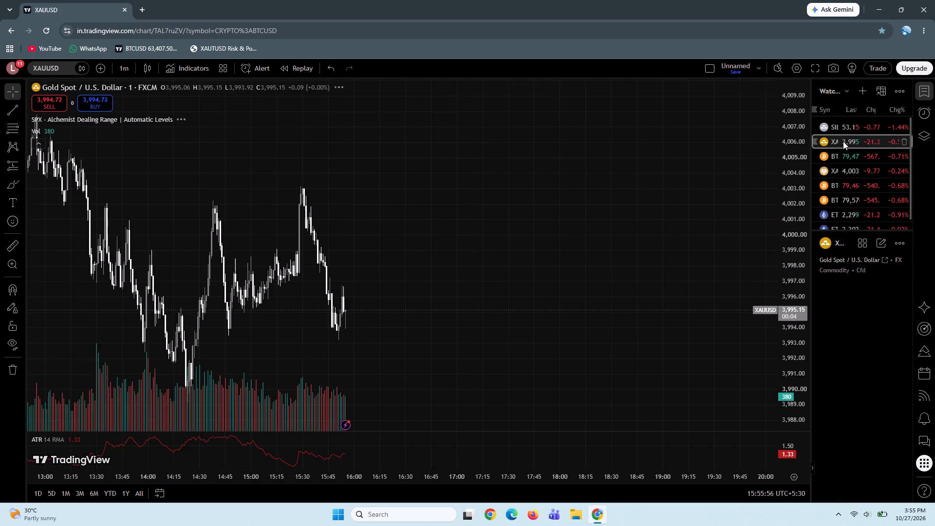
{"action": "left_click_drag", "start_coordinate": [790, 171], "coordinate": [771, 316]}
{"action": "left_click_drag", "start_coordinate": [686, 416], "coordinate": [611, 395]}
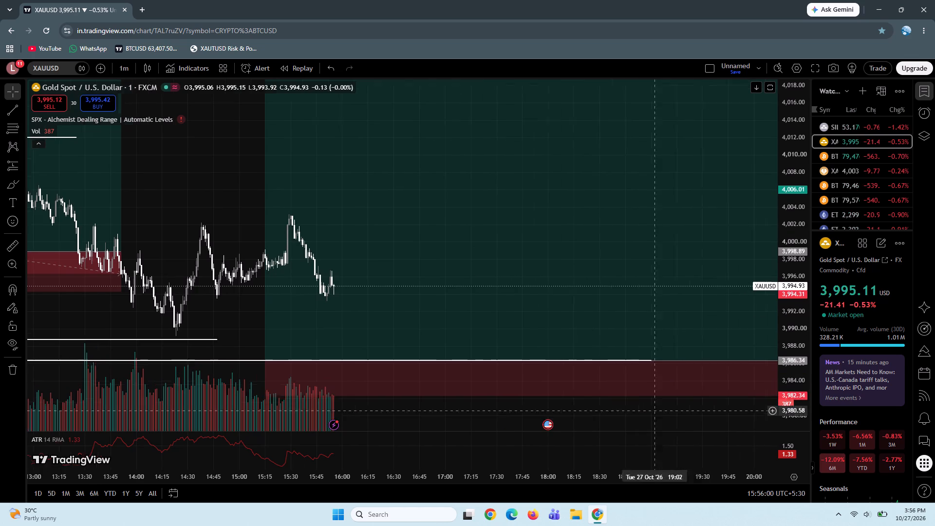
{"action": "left_click_drag", "start_coordinate": [611, 395], "coordinate": [527, 359]}
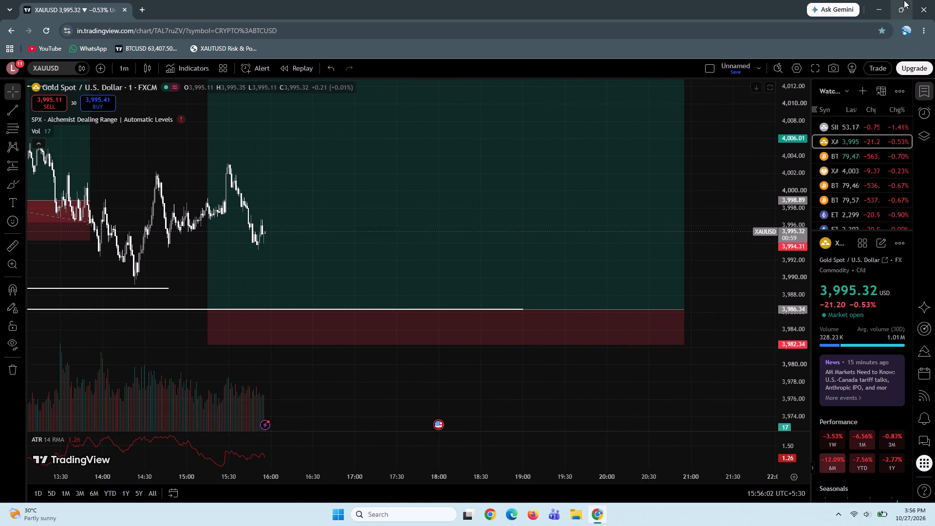
Fit the XAUUSD chart window to half of the screen and hide its watchlist to widen the chart.
{"action": "left_click_drag", "start_coordinate": [694, 0], "coordinate": [312, 163]}
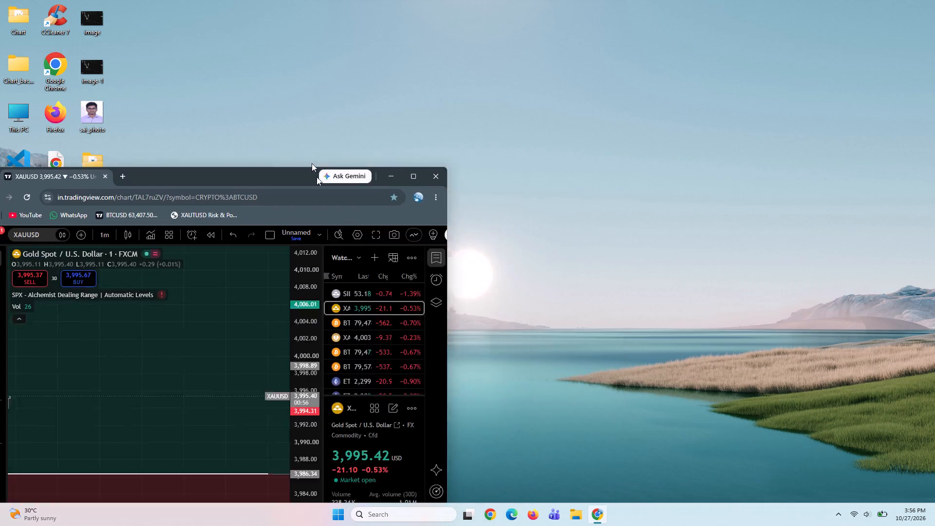
{"action": "left_click_drag", "start_coordinate": [312, 163], "coordinate": [329, 41]}
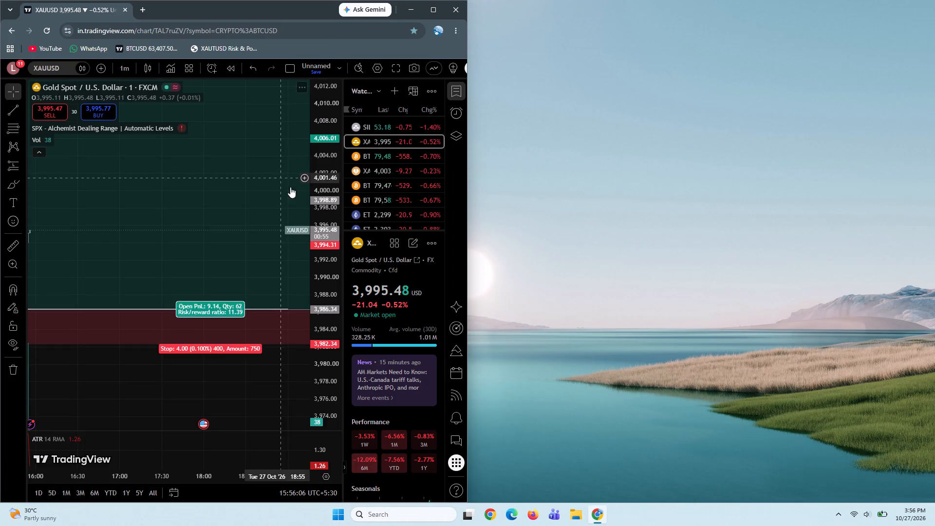
{"action": "left_click_drag", "start_coordinate": [111, 361], "coordinate": [306, 393]}
{"action": "left_click_drag", "start_coordinate": [212, 389], "coordinate": [220, 388]}
{"action": "left_click", "coordinate": [460, 88]}
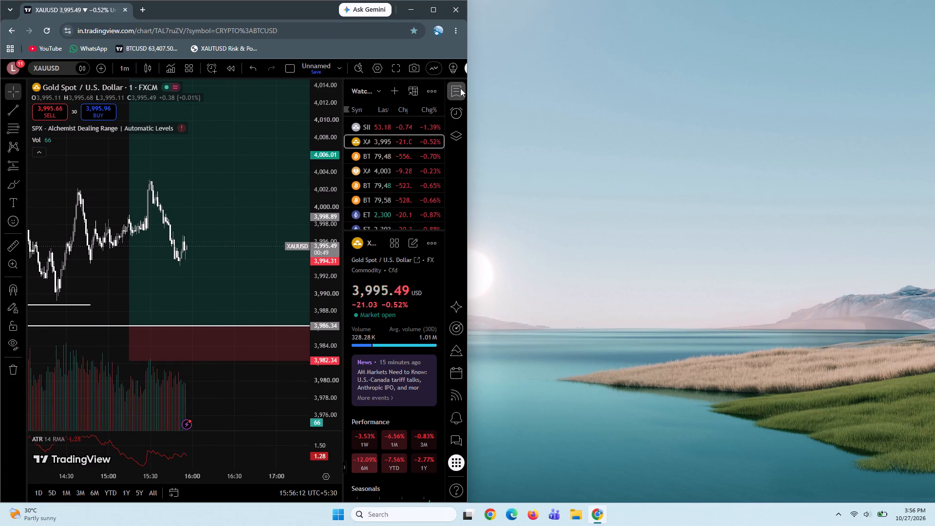
{"action": "left_click_drag", "start_coordinate": [338, 390], "coordinate": [218, 360]}
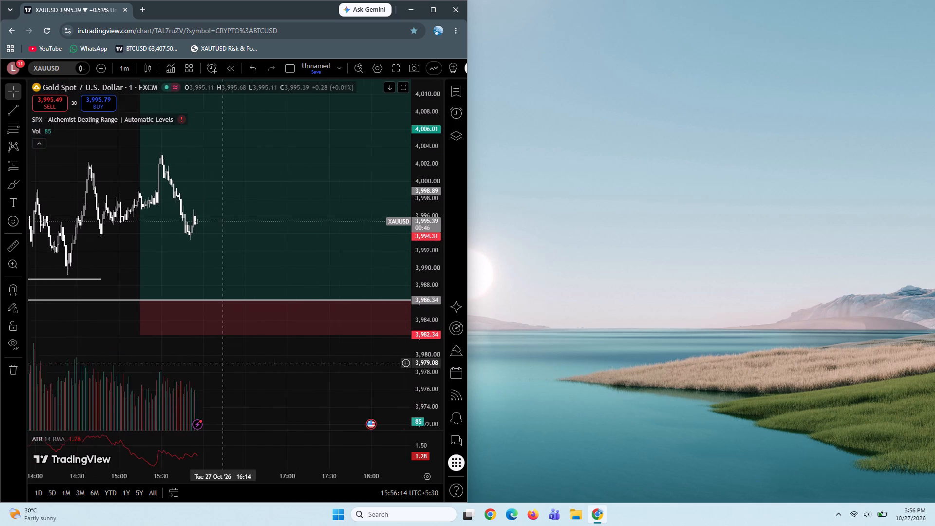
{"action": "left_click_drag", "start_coordinate": [218, 360], "coordinate": [197, 346]}
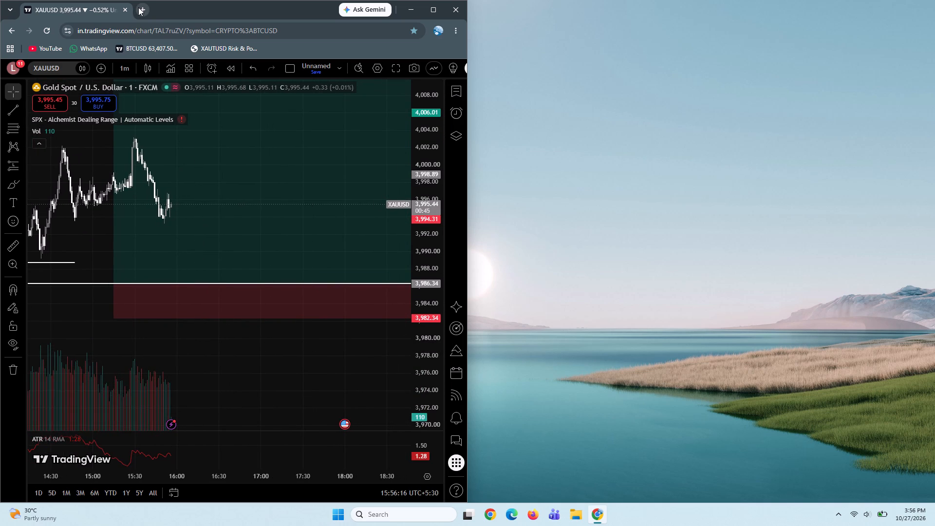
Open the bookmarked BTCUSD chart in its own window and arrange it side by side with the XAUUSD window.
{"action": "left_click", "coordinate": [138, 7]}
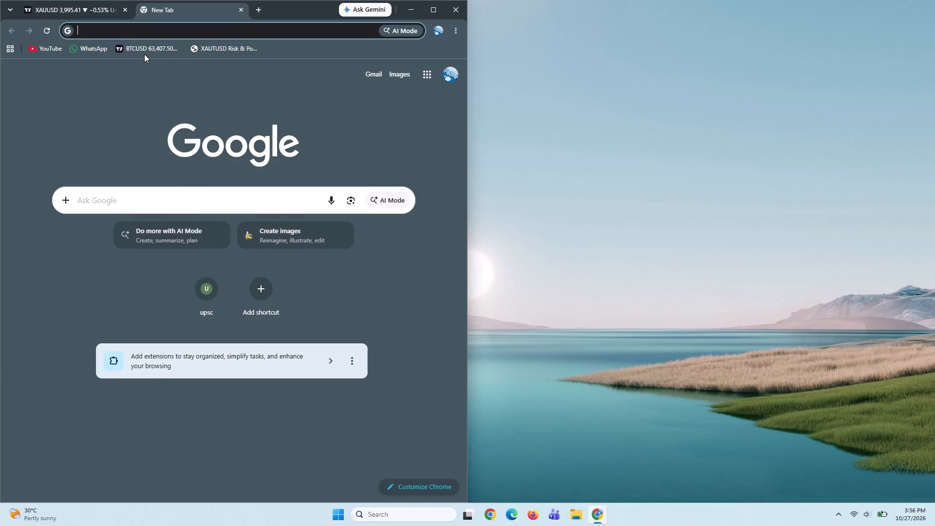
{"action": "left_click", "coordinate": [143, 51]}
{"action": "left_click_drag", "start_coordinate": [191, 7], "coordinate": [327, 236]}
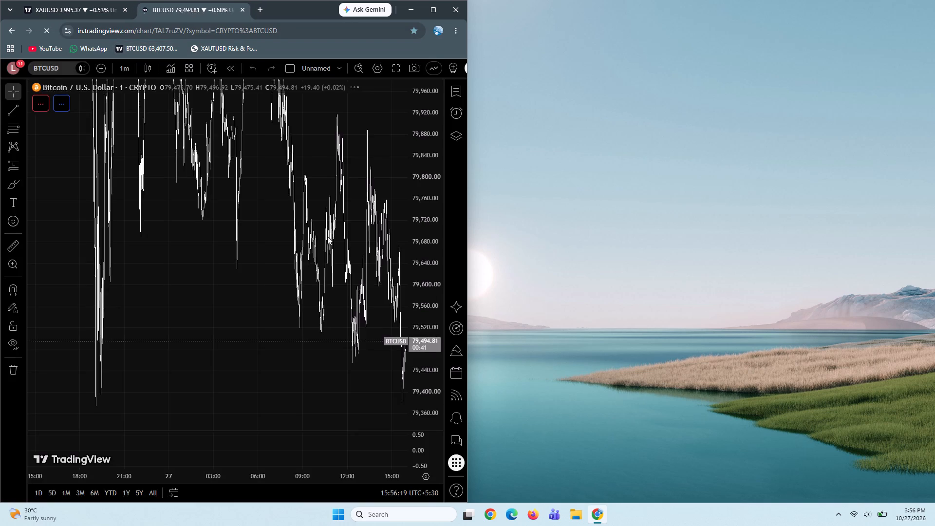
{"action": "left_click_drag", "start_coordinate": [327, 236], "coordinate": [383, 25]}
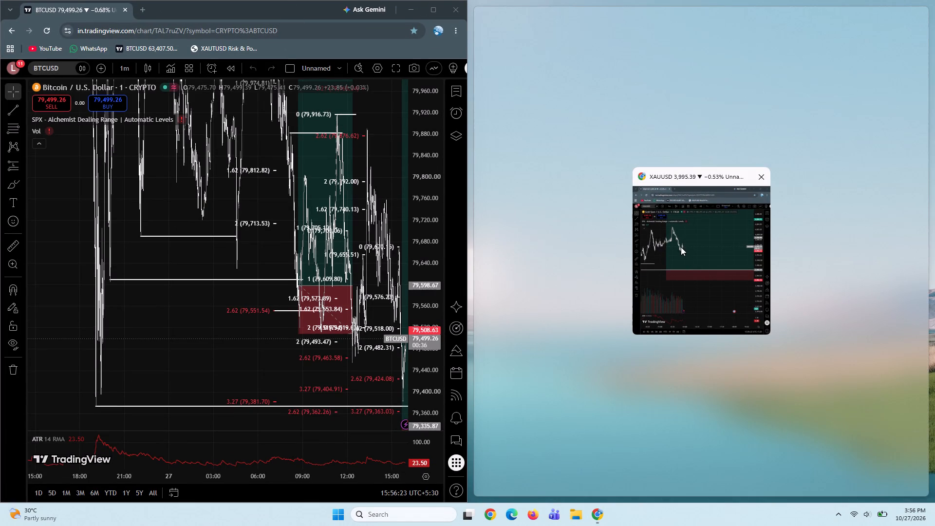
{"action": "left_click", "coordinate": [680, 245]}
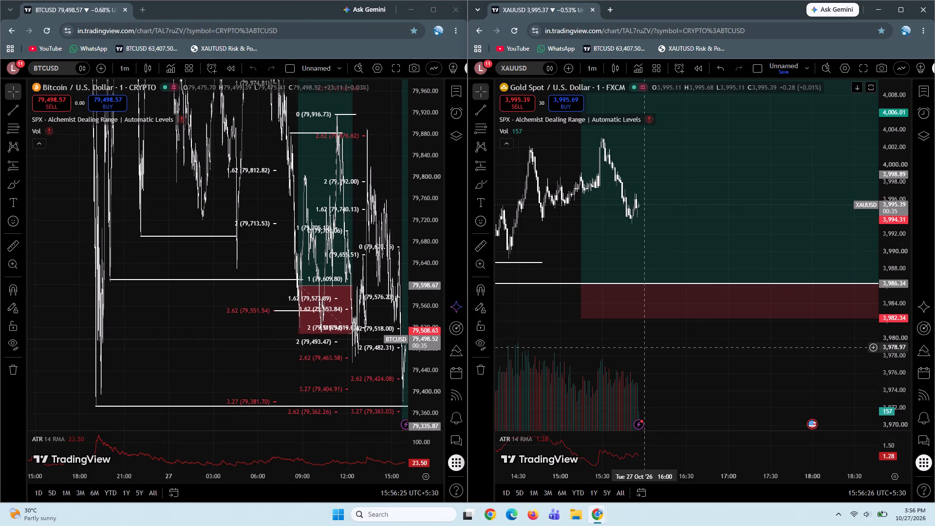
Move the BTCUSD long position's entry to about 79,363.50 at the 3.27 Fibonacci level, with its start at 15:38.
{"action": "left_click_drag", "start_coordinate": [228, 354], "coordinate": [80, 338]}
{"action": "left_click_drag", "start_coordinate": [425, 198], "coordinate": [399, 336]}
{"action": "left_click_drag", "start_coordinate": [368, 356], "coordinate": [292, 320]}
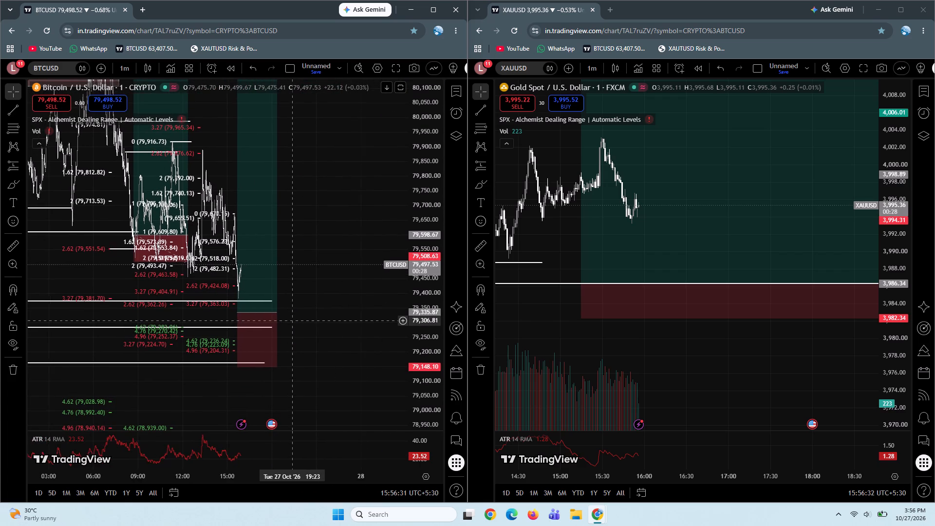
{"action": "scroll", "coordinate": [292, 320], "scroll_direction": "up", "scroll_amount": 3}
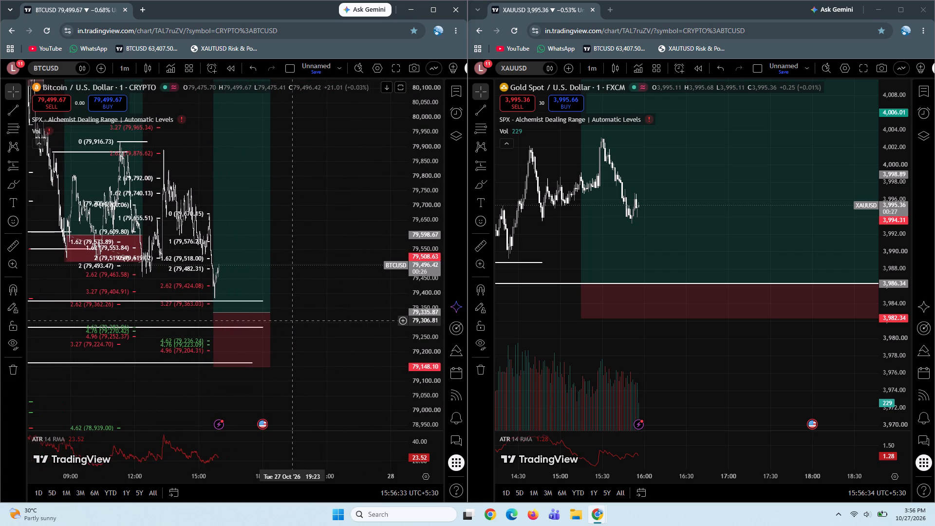
{"action": "scroll", "coordinate": [289, 339], "scroll_direction": "up", "scroll_amount": 2}
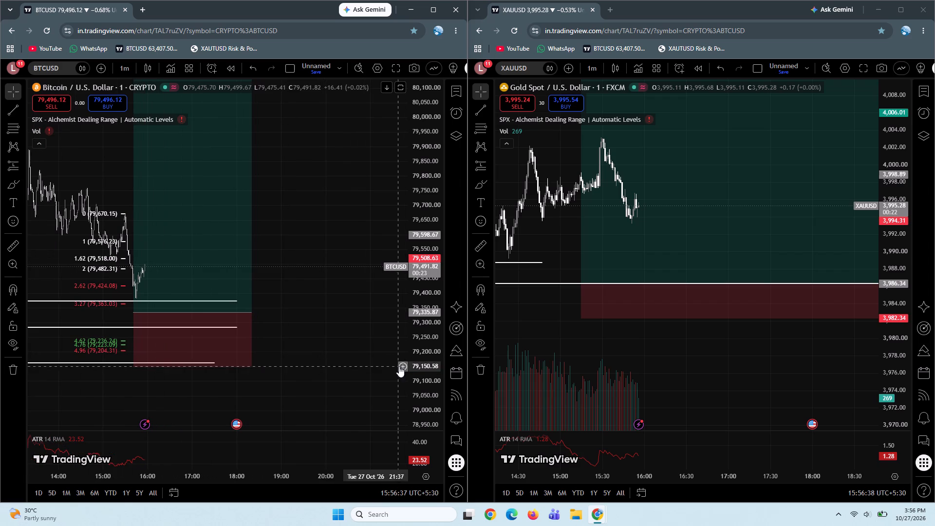
{"action": "left_click_drag", "start_coordinate": [425, 380], "coordinate": [450, 153]}
{"action": "left_click_drag", "start_coordinate": [311, 396], "coordinate": [350, 264]}
{"action": "left_click_drag", "start_coordinate": [169, 291], "coordinate": [169, 275]}
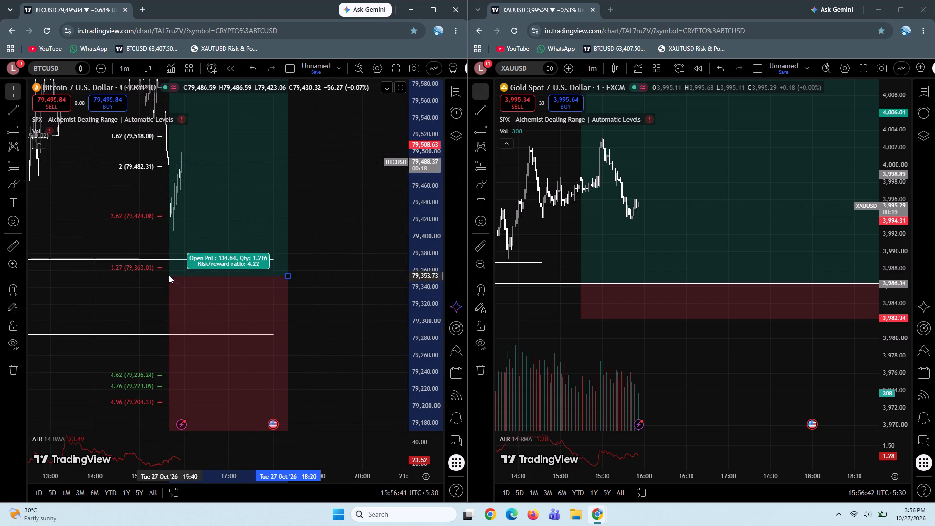
{"action": "left_click_drag", "start_coordinate": [169, 275], "coordinate": [168, 267]}
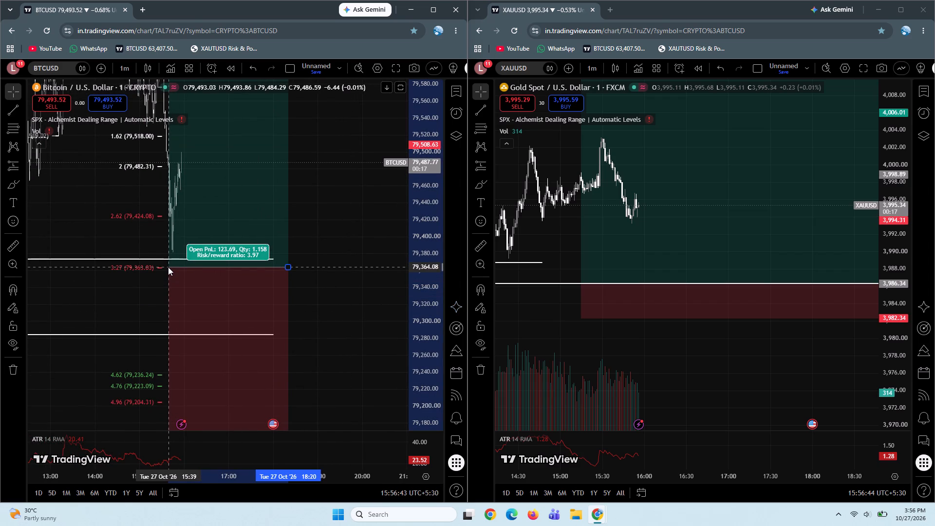
{"action": "left_click_drag", "start_coordinate": [168, 267], "coordinate": [168, 268]}
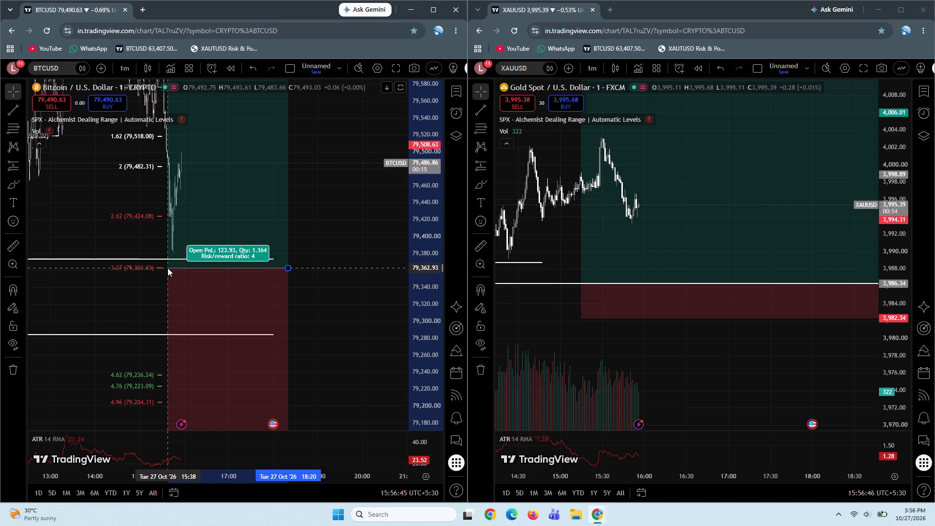
{"action": "left_click_drag", "start_coordinate": [168, 268], "coordinate": [168, 267]}
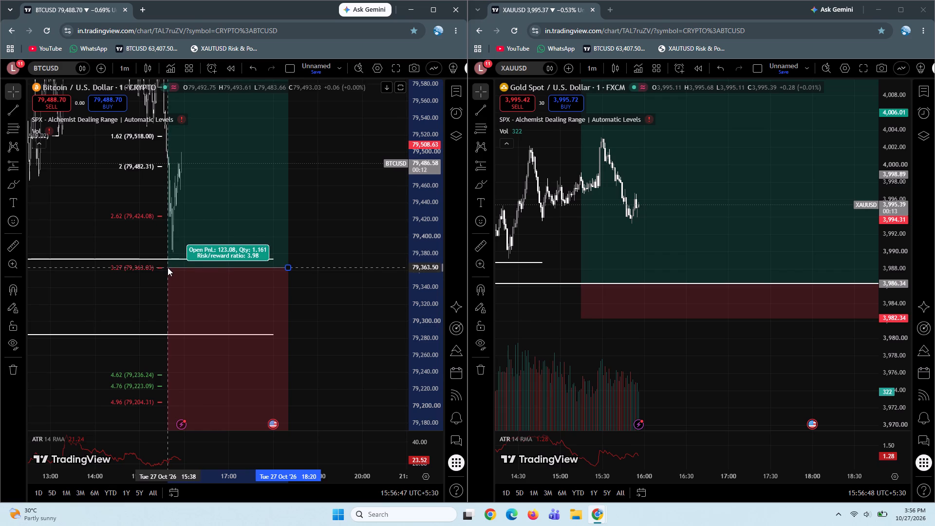
Move the BTCUSD long position's stop to about 79,157, just below the lowest white support line.
{"action": "left_click_drag", "start_coordinate": [420, 202], "coordinate": [411, 298]}
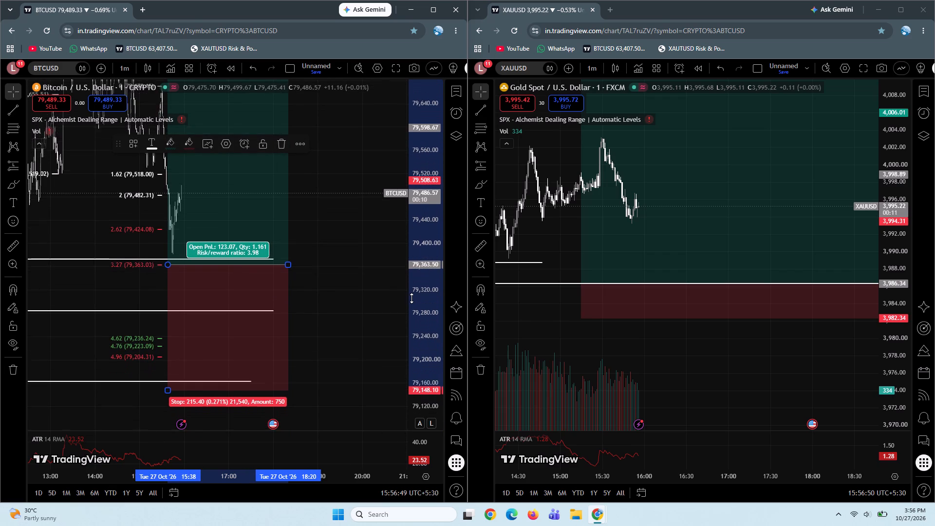
{"action": "left_click_drag", "start_coordinate": [411, 298], "coordinate": [411, 299]}
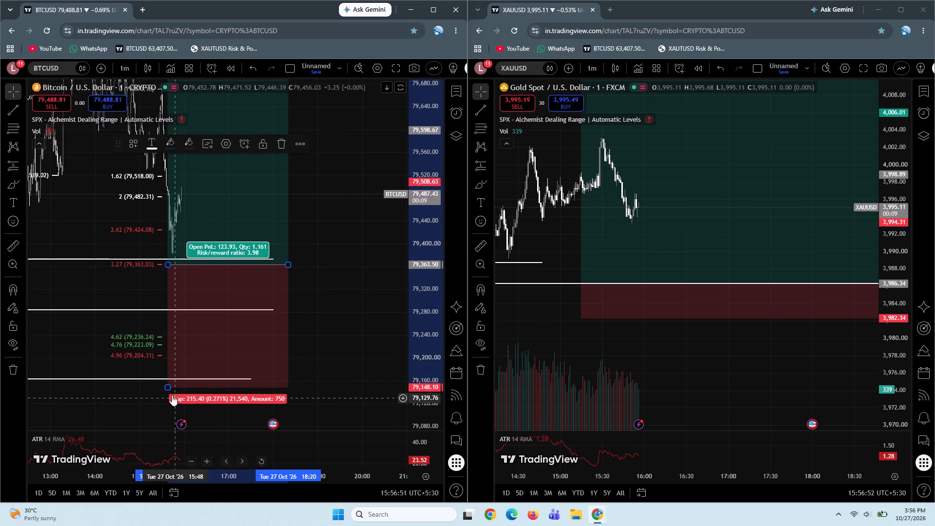
{"action": "left_click_drag", "start_coordinate": [168, 390], "coordinate": [189, 384]}
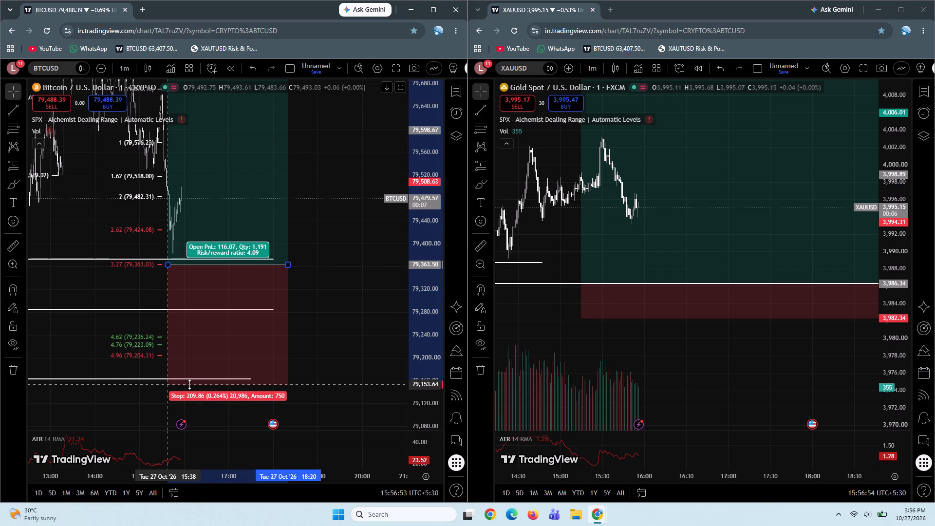
{"action": "left_click_drag", "start_coordinate": [189, 384], "coordinate": [194, 383]}
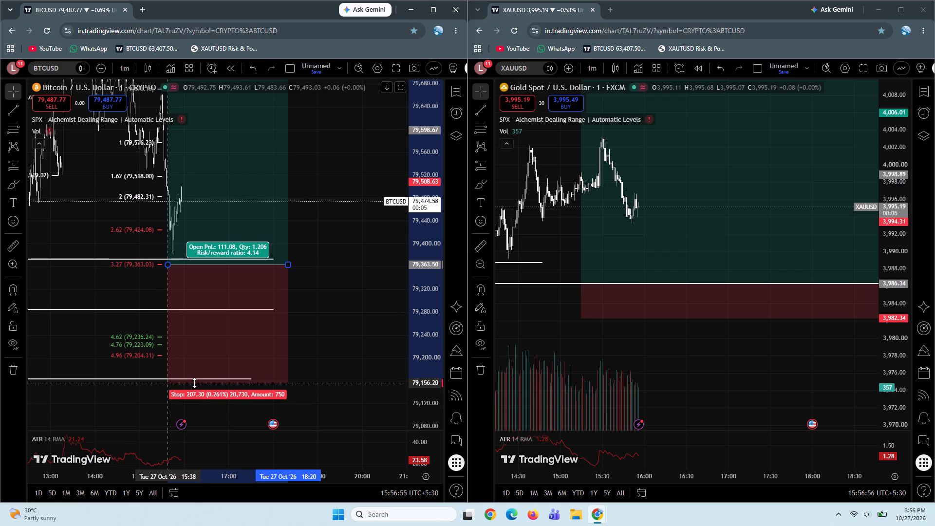
{"action": "left_click_drag", "start_coordinate": [194, 383], "coordinate": [195, 382]}
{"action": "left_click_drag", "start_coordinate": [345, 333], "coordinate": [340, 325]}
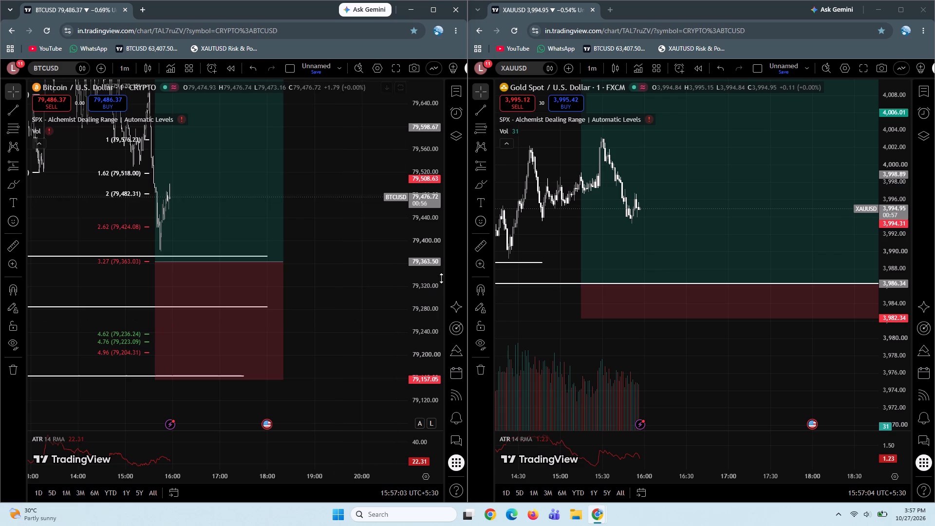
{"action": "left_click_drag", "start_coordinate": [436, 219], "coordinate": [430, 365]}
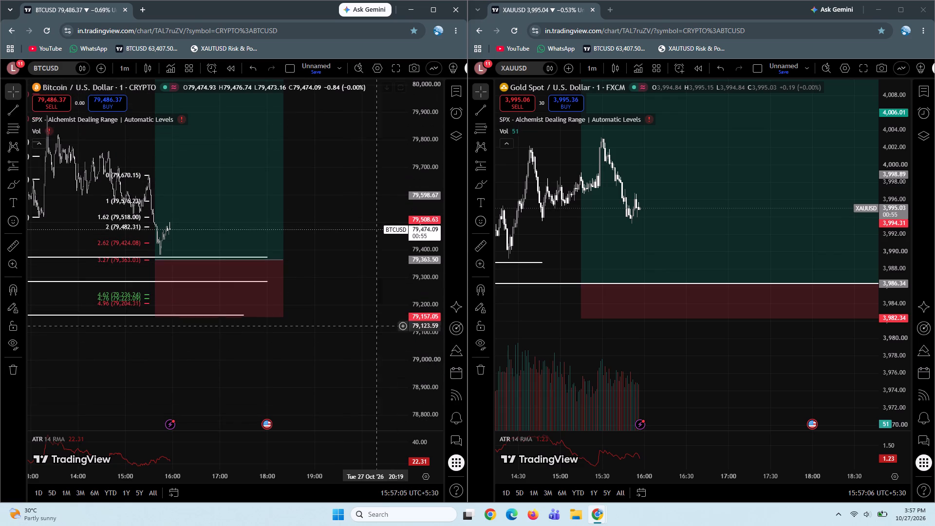
Examine BTCUSD's recent price action around the long position's entry, Fibonacci levels and white support lines, and dismiss the advertisement.
{"action": "left_click_drag", "start_coordinate": [348, 275], "coordinate": [418, 300]}
{"action": "scroll", "coordinate": [418, 300], "scroll_direction": "up", "scroll_amount": 1}
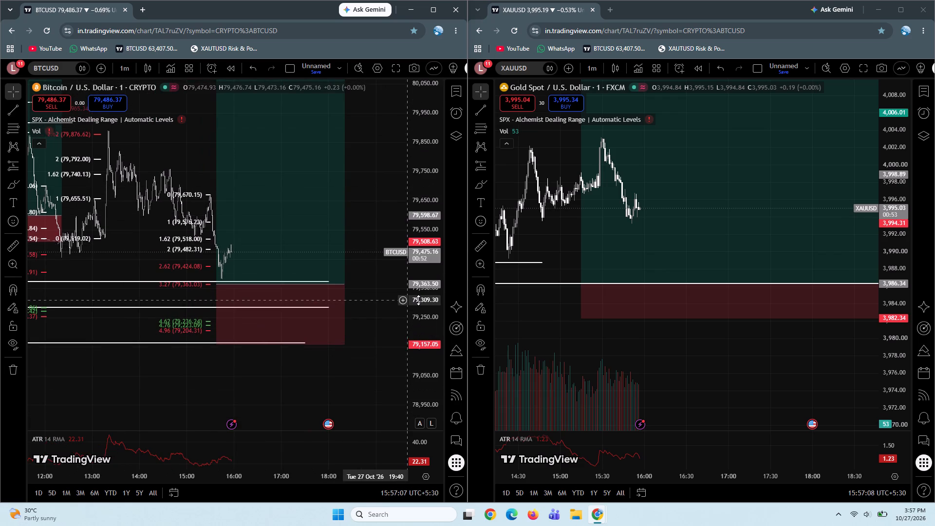
{"action": "left_click_drag", "start_coordinate": [362, 280], "coordinate": [343, 266]}
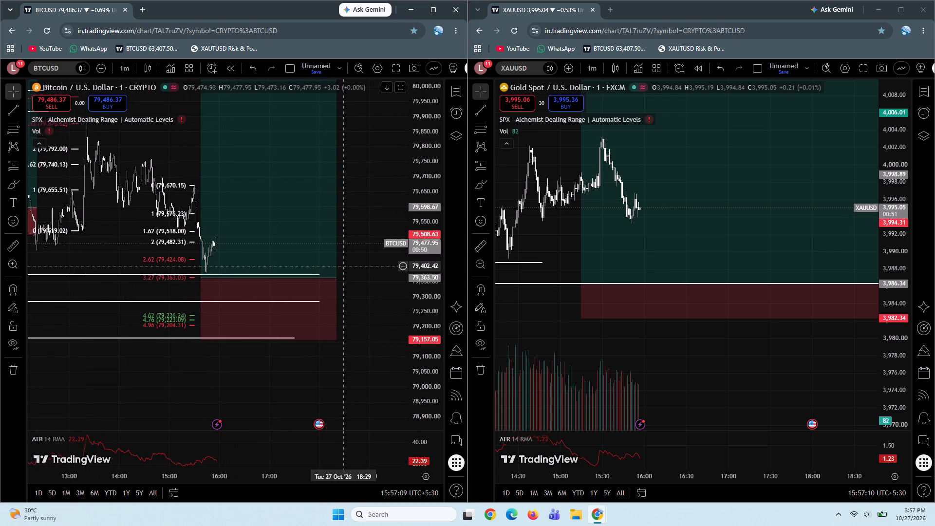
{"action": "scroll", "coordinate": [343, 266], "scroll_direction": "up", "scroll_amount": 3}
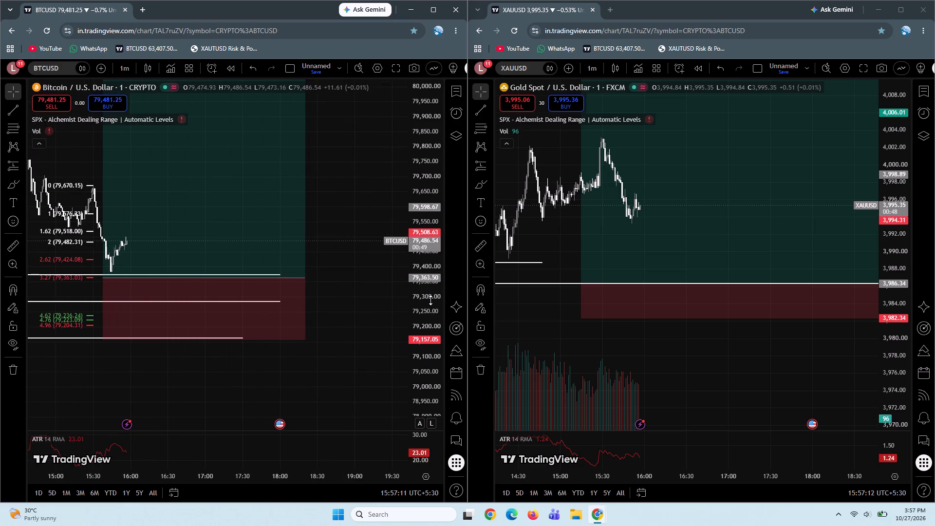
{"action": "left_click_drag", "start_coordinate": [428, 304], "coordinate": [414, 101]}
{"action": "left_click_drag", "start_coordinate": [355, 290], "coordinate": [378, 244]}
{"action": "scroll", "coordinate": [378, 244], "scroll_direction": "up", "scroll_amount": 1}
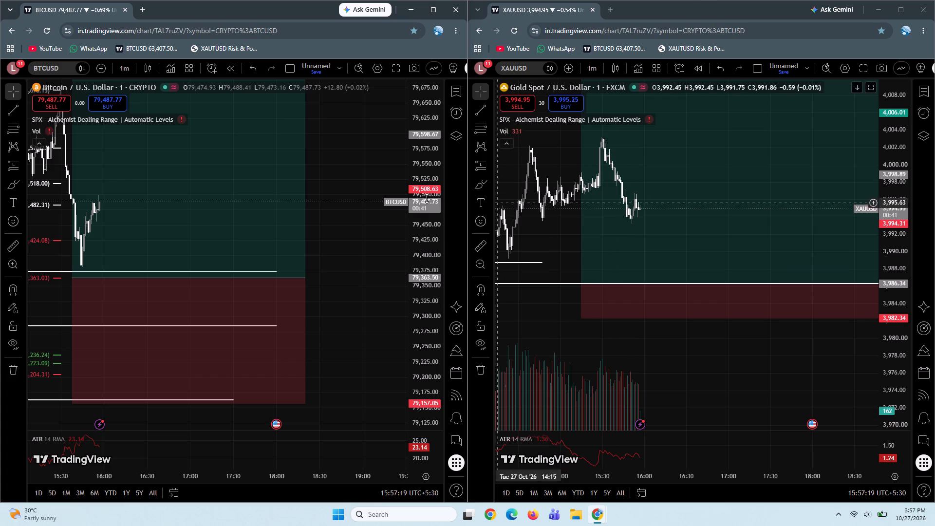
{"action": "left_click_drag", "start_coordinate": [338, 164], "coordinate": [430, 237]}
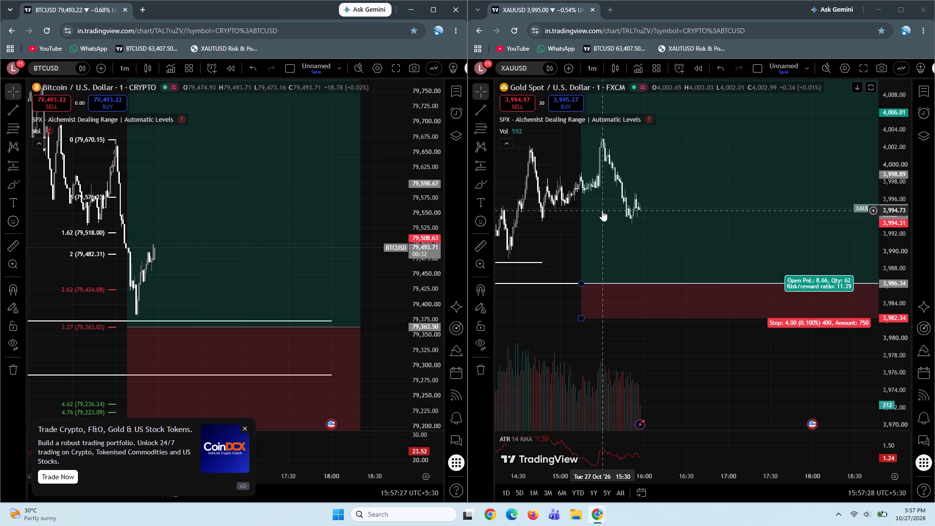
{"action": "left_click", "coordinate": [245, 430]}
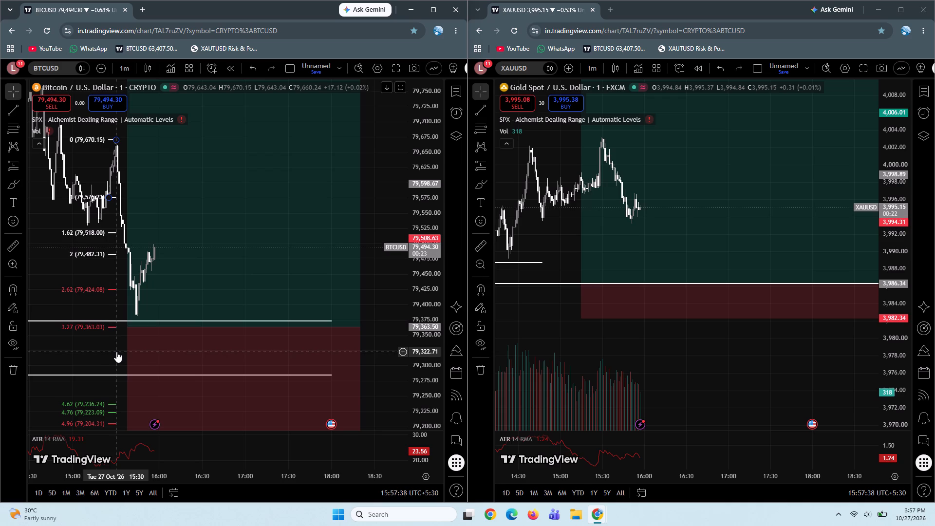
Measure BTCUSD's price drop from near the 15:30 swing high to the recent low above the long position's entry.
{"action": "left_click", "coordinate": [15, 251]}
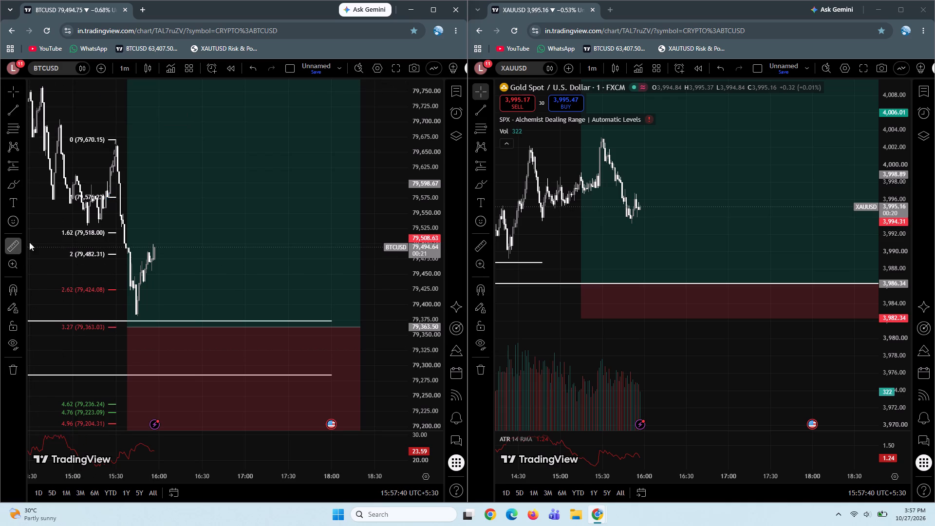
{"action": "left_click", "coordinate": [105, 147]}
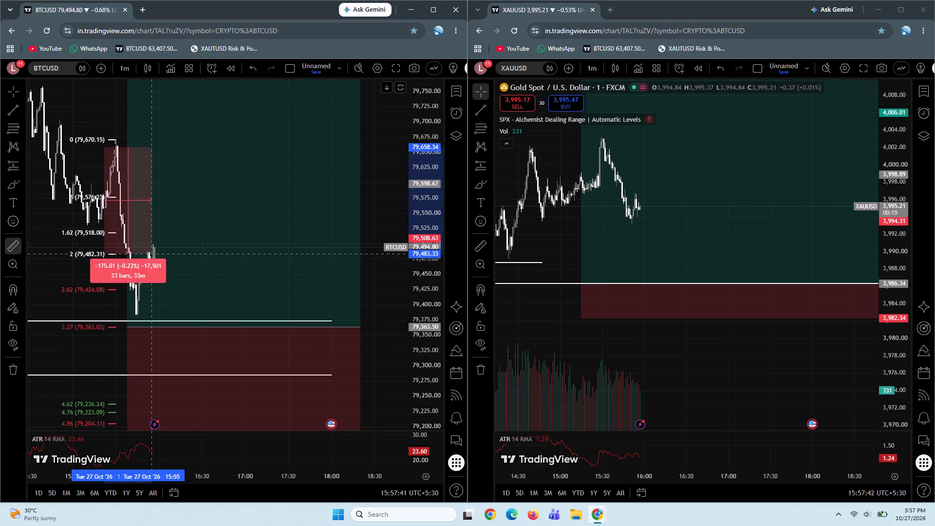
{"action": "left_click", "coordinate": [180, 314]}
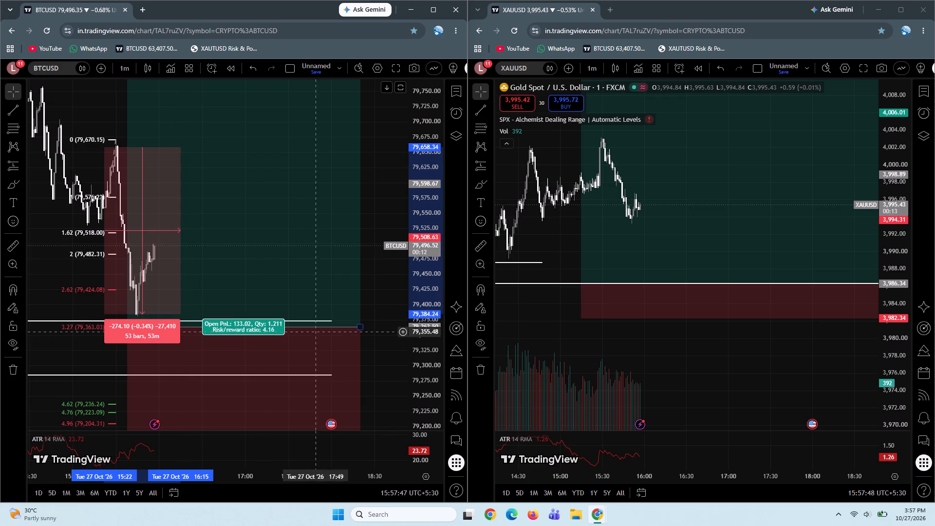
Measure XAUUSD's price drop from the swing high near 15:30 to the 15:50 low, and clear the measurement.
{"action": "left_click", "coordinate": [479, 241]}
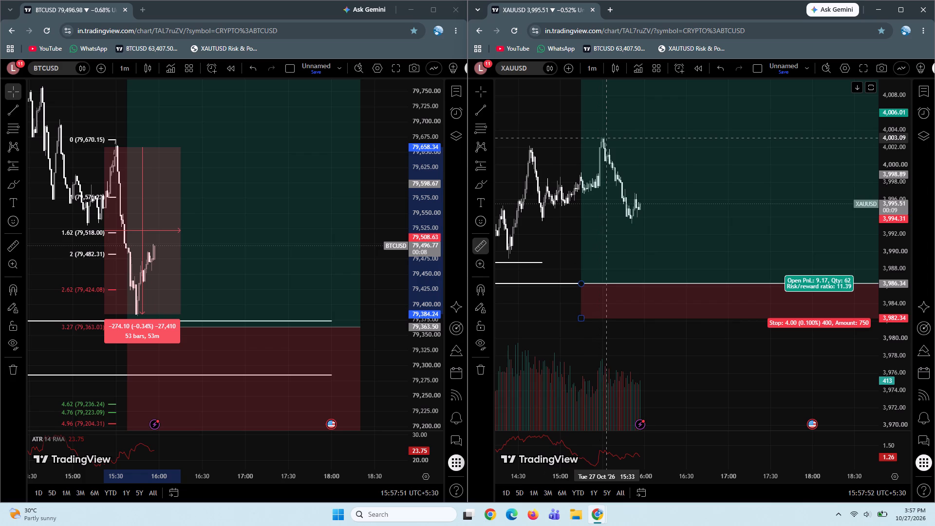
{"action": "left_click", "coordinate": [604, 139]}
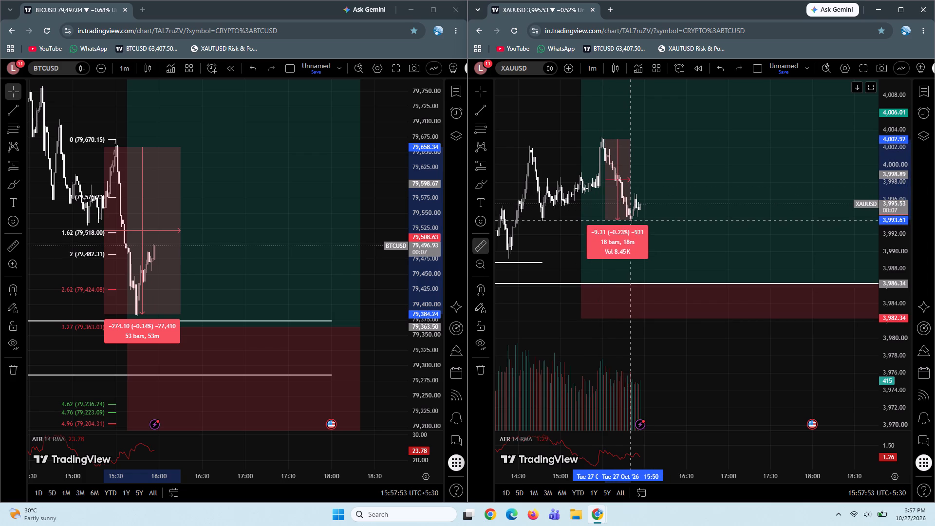
{"action": "left_click", "coordinate": [630, 219]}
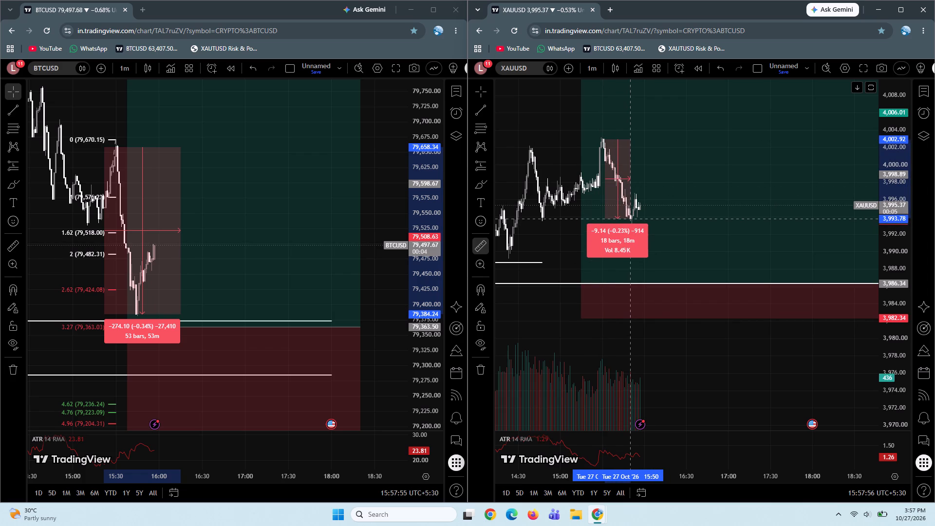
{"action": "left_click", "coordinate": [688, 356]}
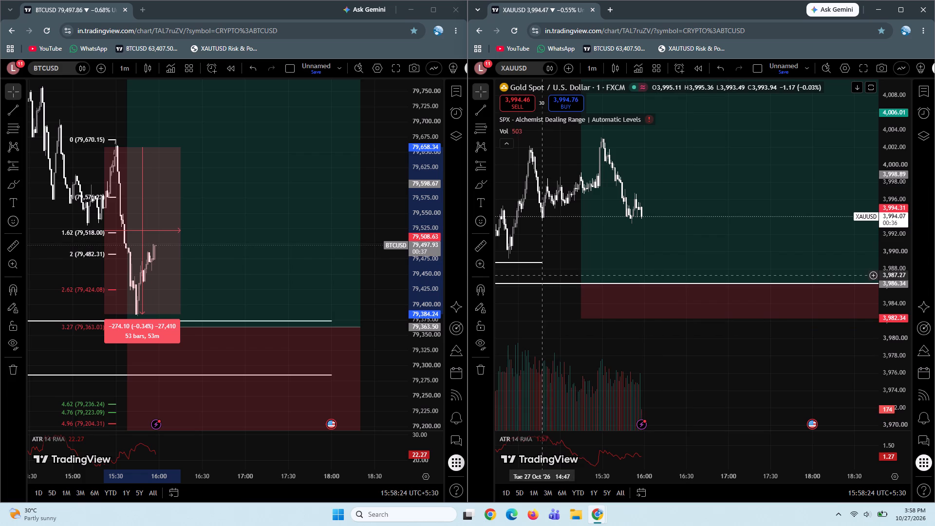
Extend the XAUUSD white support line at 3,988.74 forward in time to about 17:16.
{"action": "left_click", "coordinate": [541, 262]}
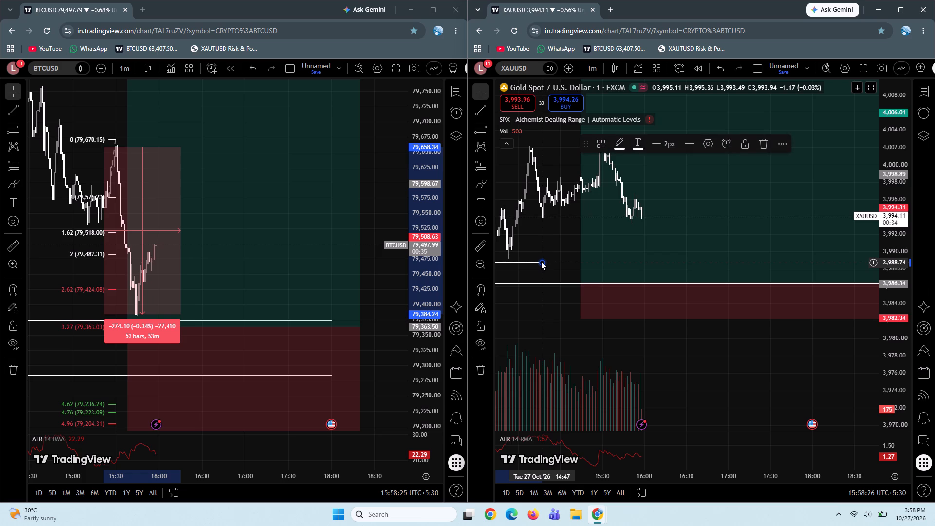
{"action": "left_click_drag", "start_coordinate": [541, 262], "coordinate": [751, 297], "text": "ctrl+shift"}
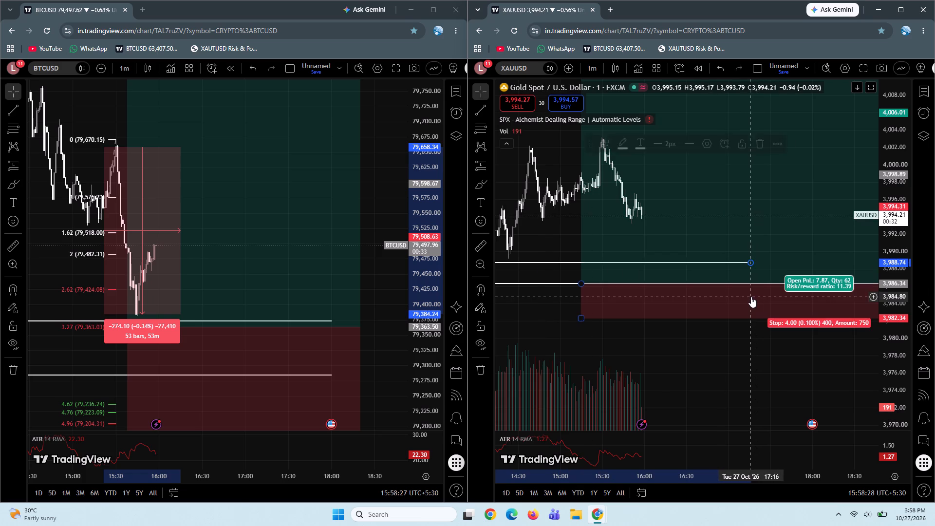
Draw a rectangle zone on XAUUSD from about 3,991.71 to 3,989.15, starting at the 14:23 low and extending to about 17:20.
{"action": "left_click_drag", "start_coordinate": [733, 370], "coordinate": [677, 372]}
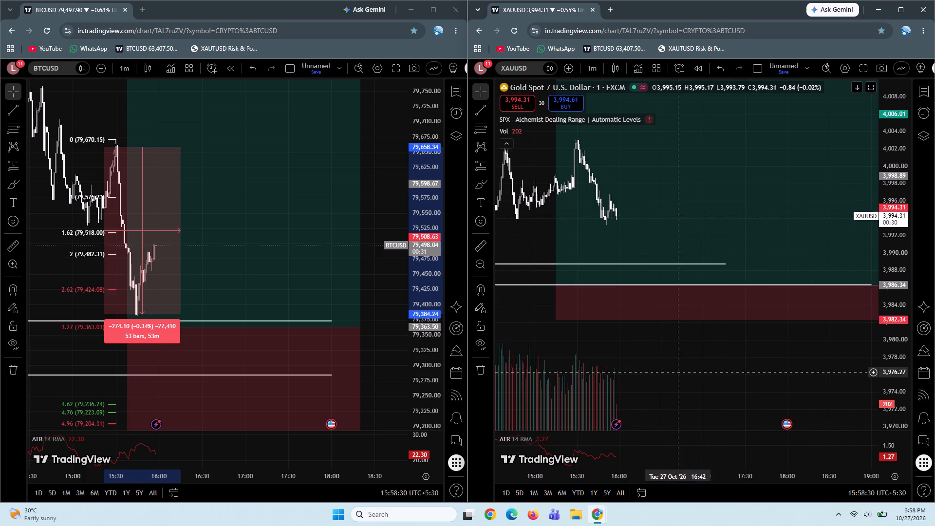
{"action": "left_click_drag", "start_coordinate": [616, 345], "coordinate": [738, 375]}
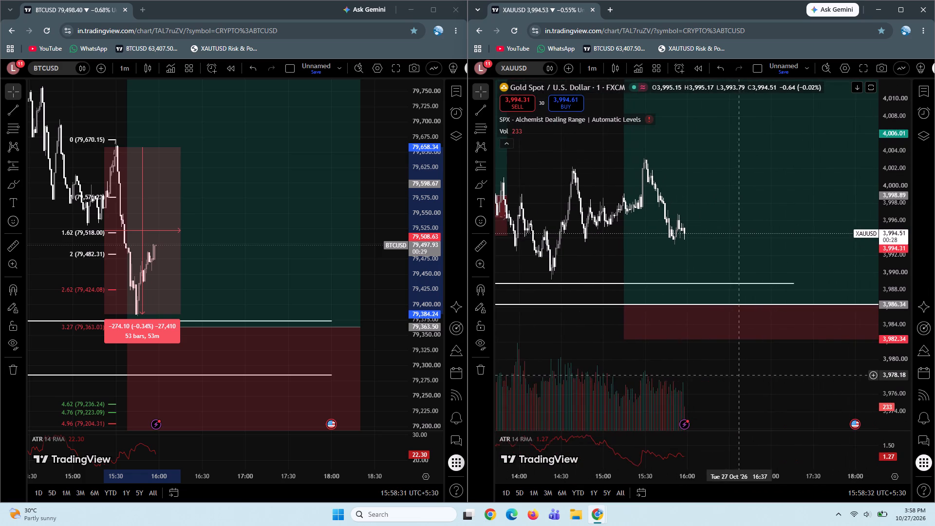
{"action": "left_click_drag", "start_coordinate": [738, 375], "coordinate": [739, 375]}
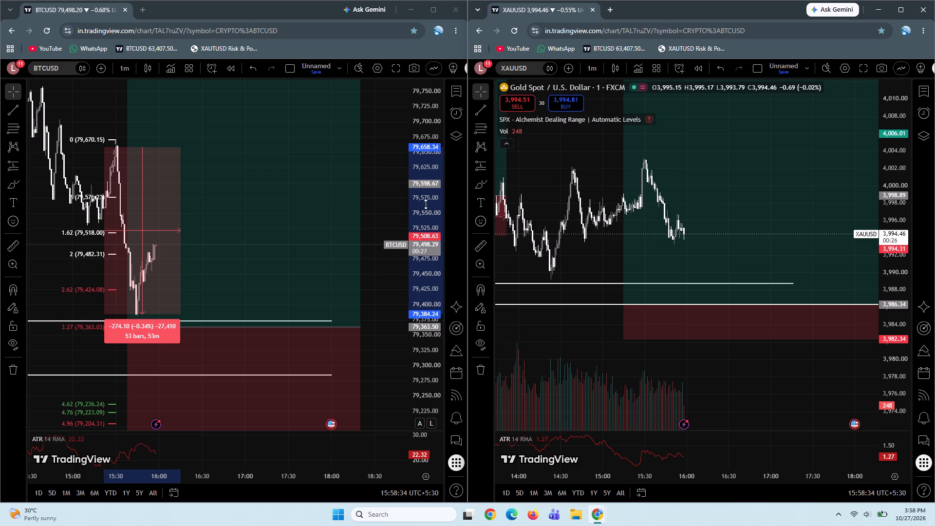
{"action": "left_click", "coordinate": [489, 185]}
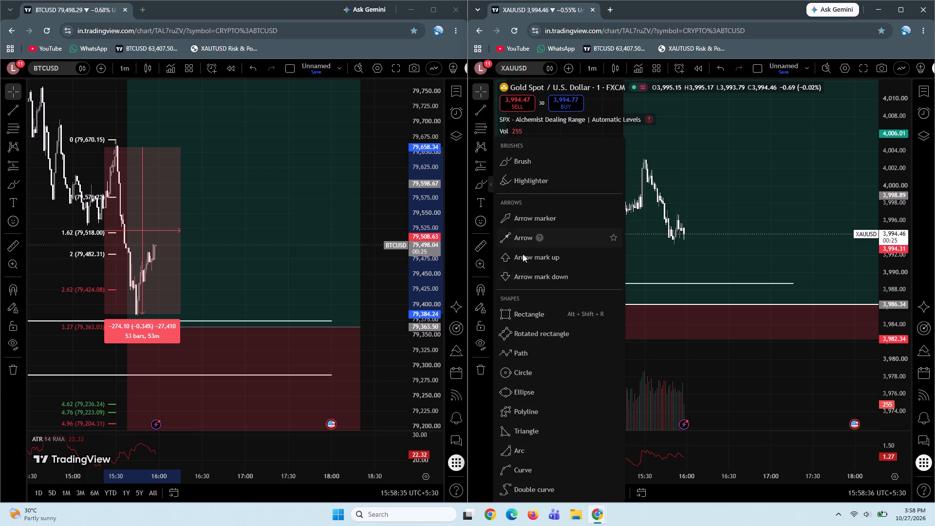
{"action": "left_click", "coordinate": [514, 316]}
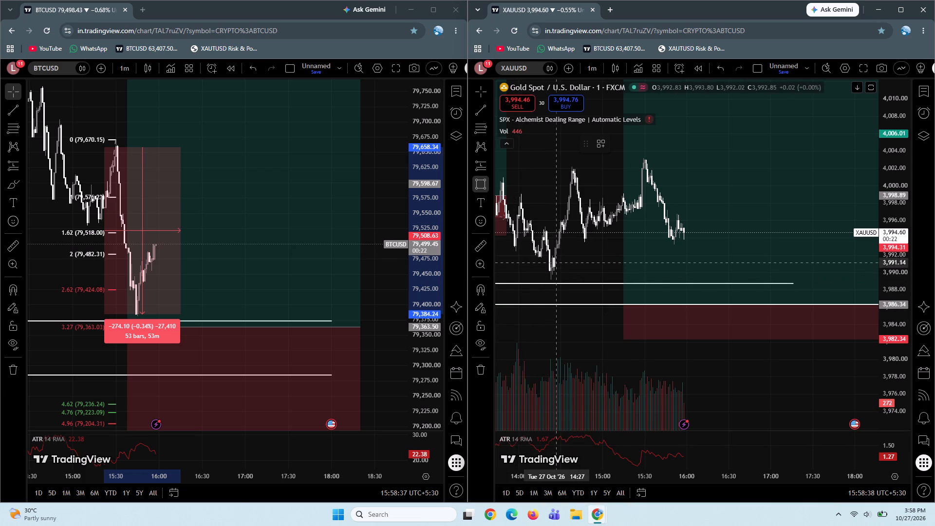
{"action": "left_click", "coordinate": [553, 259], "text": "ctrl"}
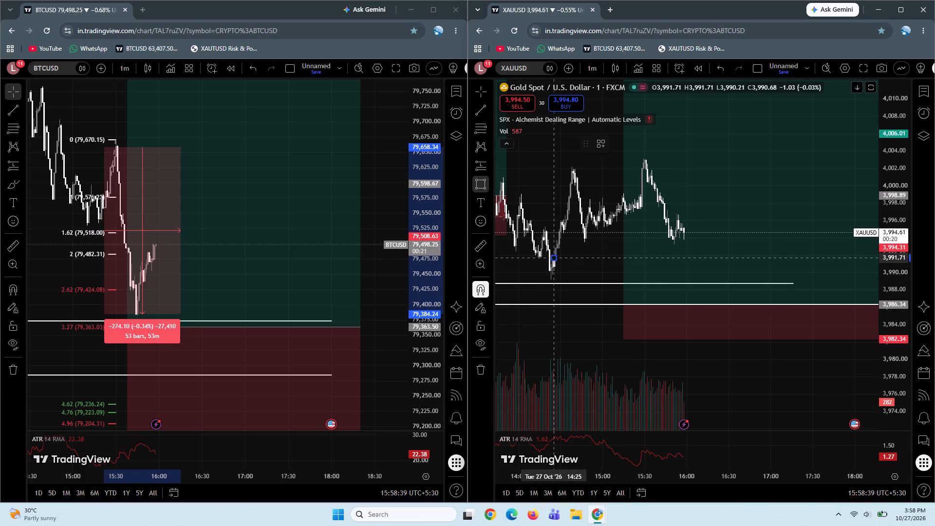
{"action": "left_click", "coordinate": [551, 281], "text": "ctrl"}
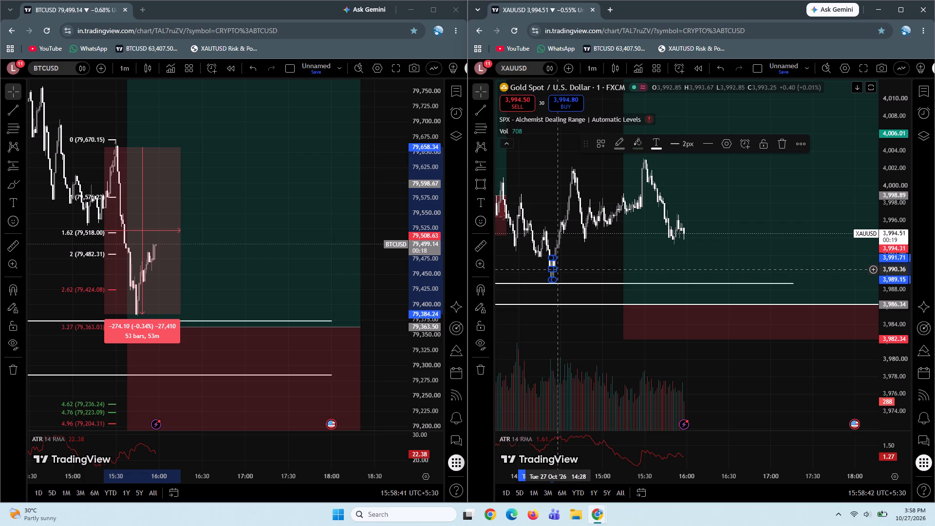
{"action": "left_click_drag", "start_coordinate": [554, 271], "coordinate": [775, 272]}
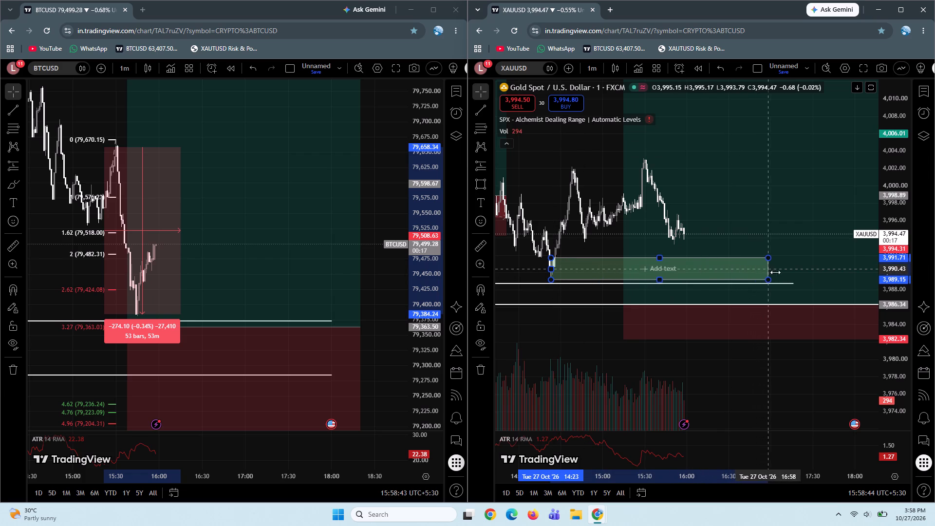
{"action": "left_click_drag", "start_coordinate": [775, 272], "coordinate": [801, 272]}
{"action": "left_click", "coordinate": [774, 394]}
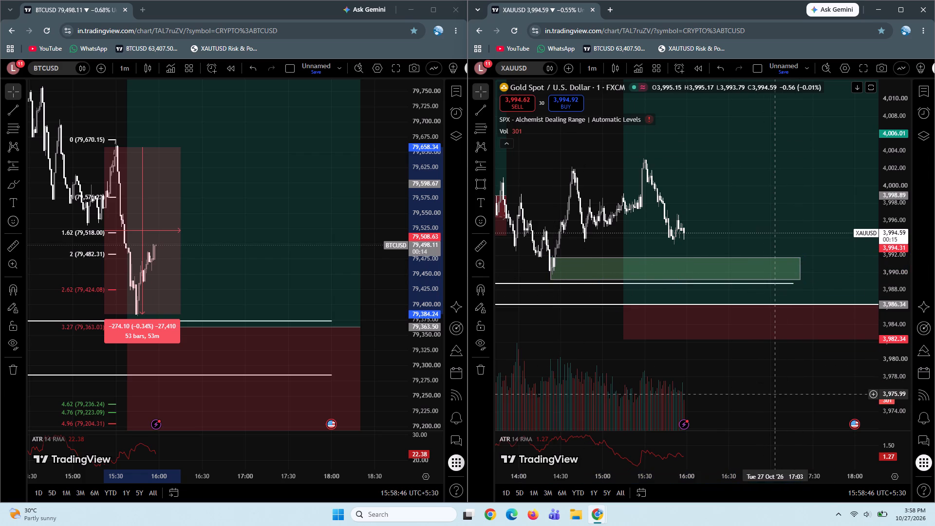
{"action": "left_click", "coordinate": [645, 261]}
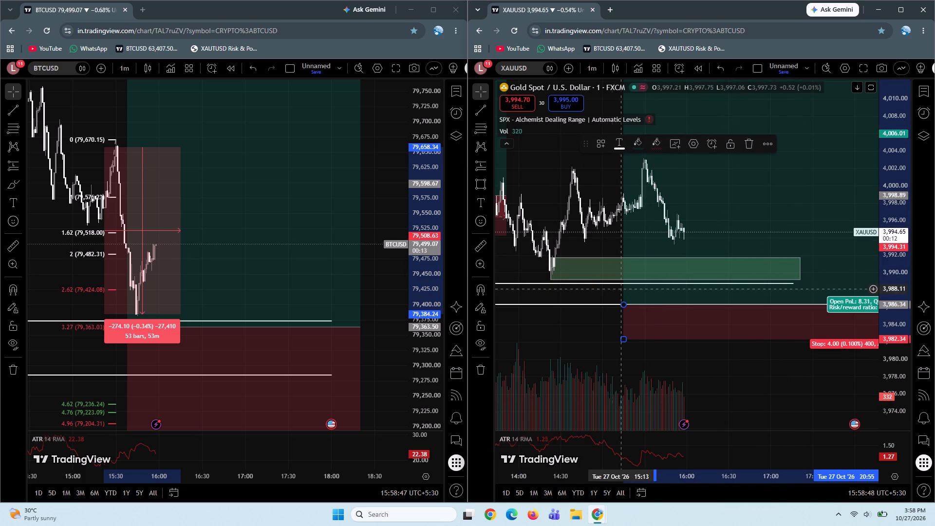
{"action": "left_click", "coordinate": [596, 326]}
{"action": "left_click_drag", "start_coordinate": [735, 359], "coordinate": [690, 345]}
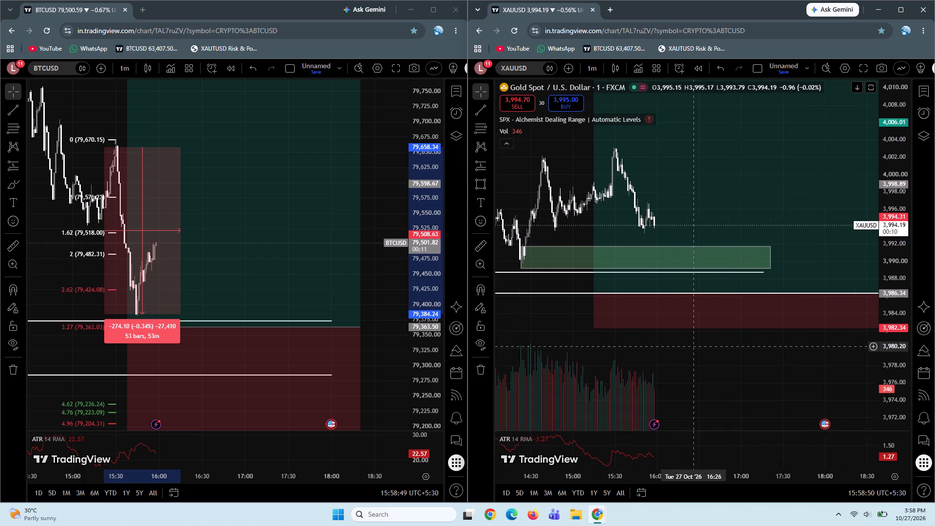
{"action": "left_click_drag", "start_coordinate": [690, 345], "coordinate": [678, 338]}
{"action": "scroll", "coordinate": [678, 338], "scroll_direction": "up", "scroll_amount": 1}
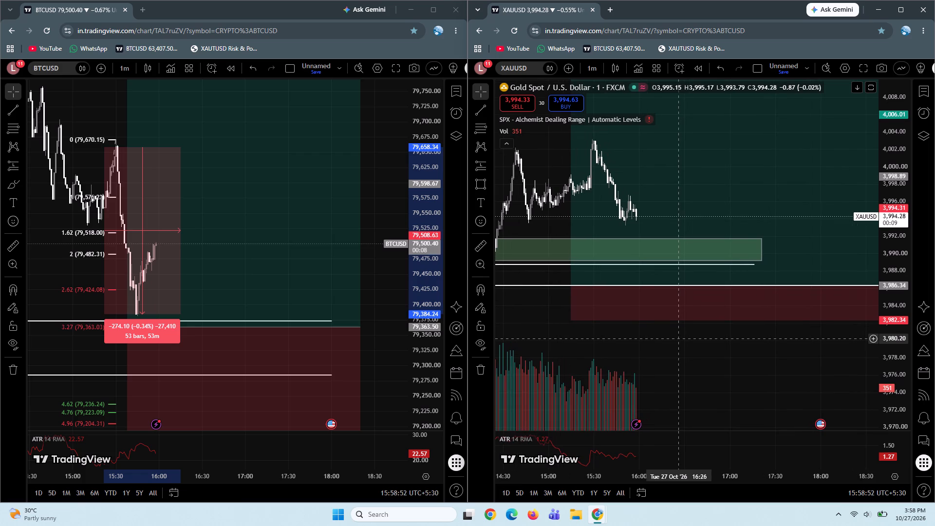
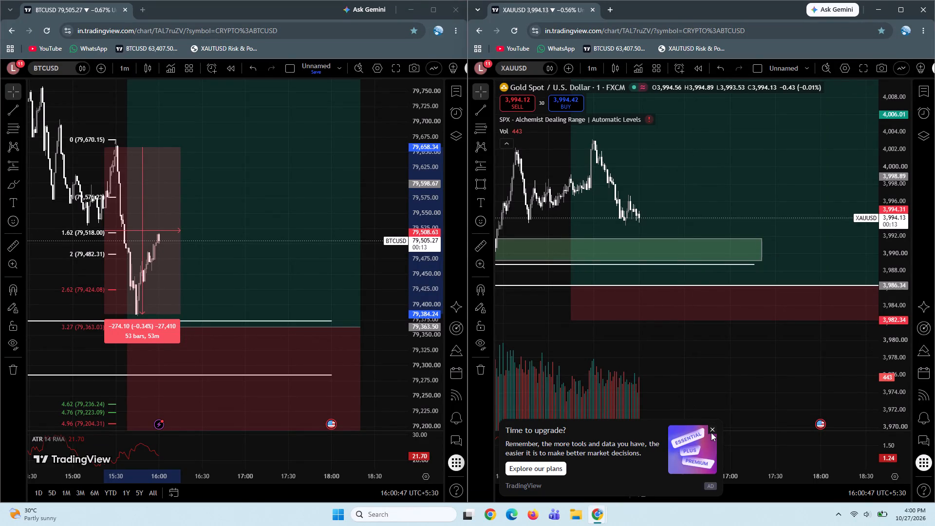
Dismiss the upgrade advertisement and the ad-free plan offer covering the XAUUSD chart.
{"action": "left_click", "coordinate": [711, 428]}
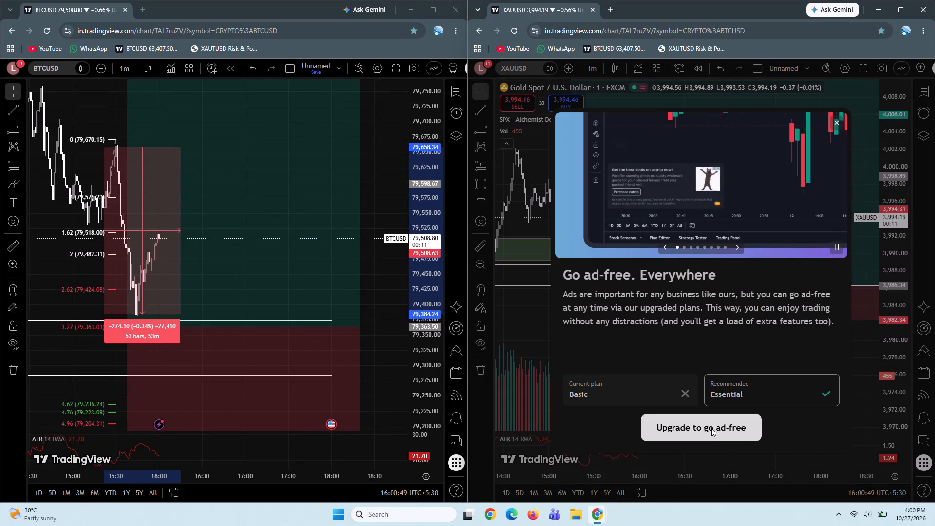
{"action": "left_click", "coordinate": [832, 124]}
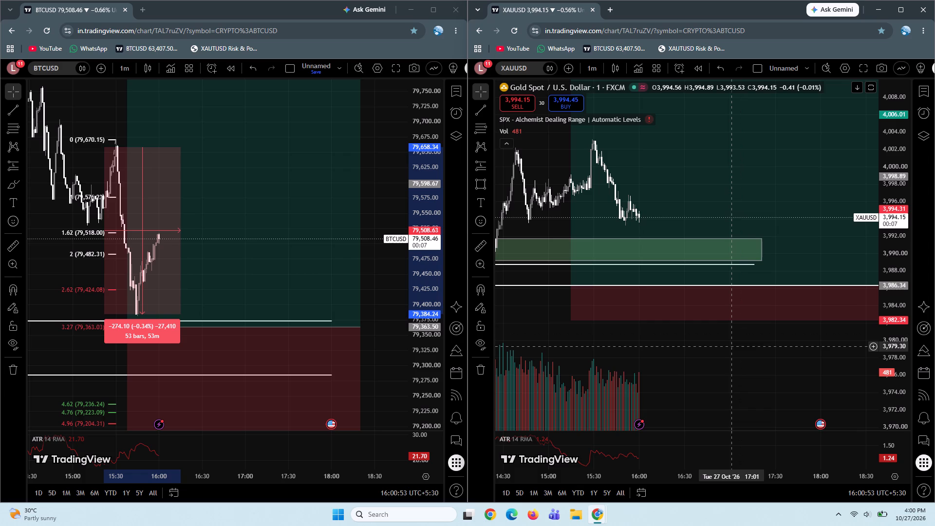
{"action": "left_click_drag", "start_coordinate": [731, 347], "coordinate": [714, 343]}
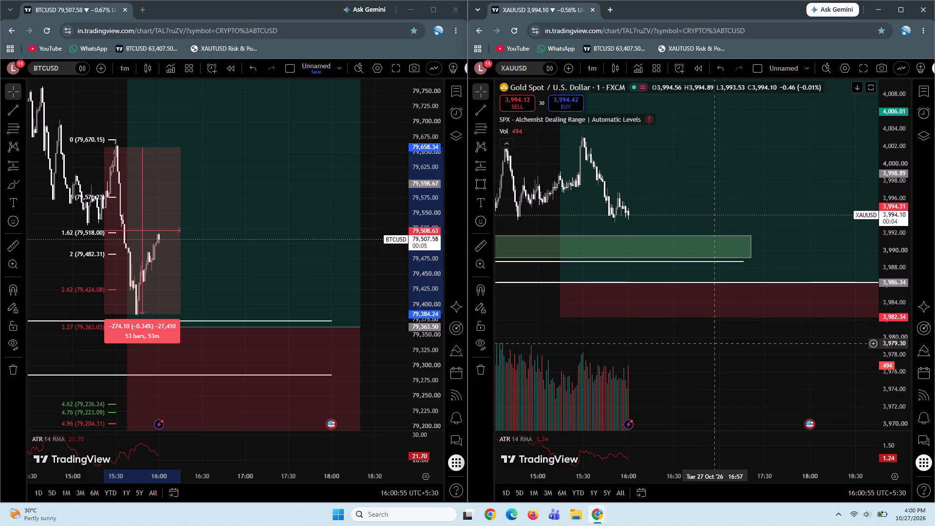
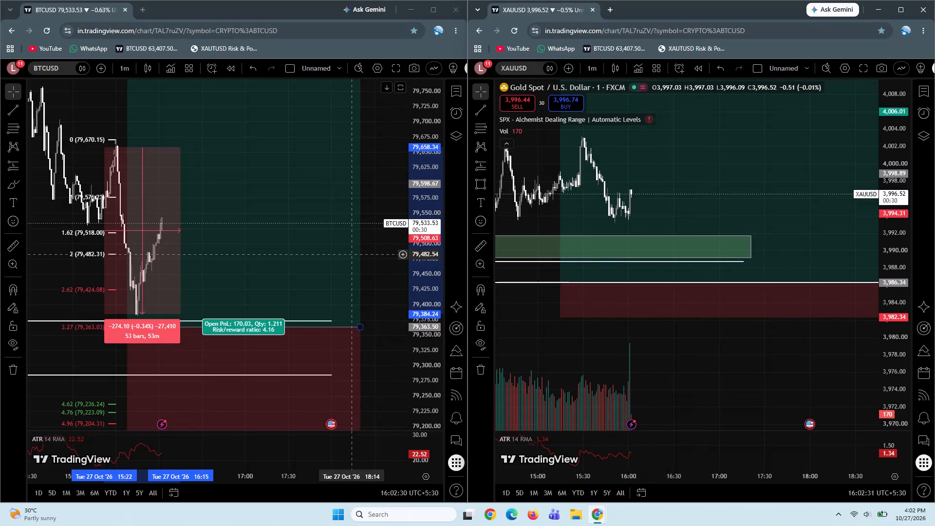
Clear the price-drop measurement from the BTCUSD chart and pick the Measure tool there.
{"action": "left_click", "coordinate": [20, 182]}
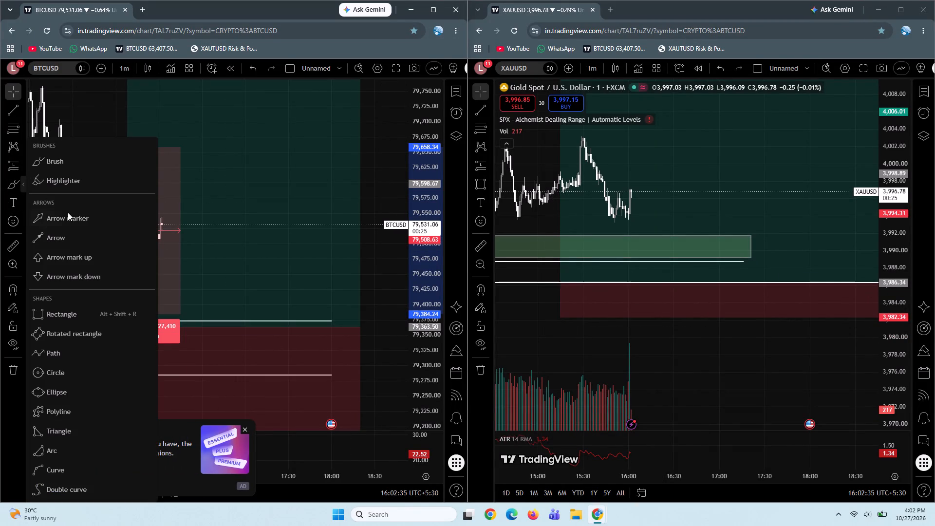
{"action": "left_click", "coordinate": [76, 123]}
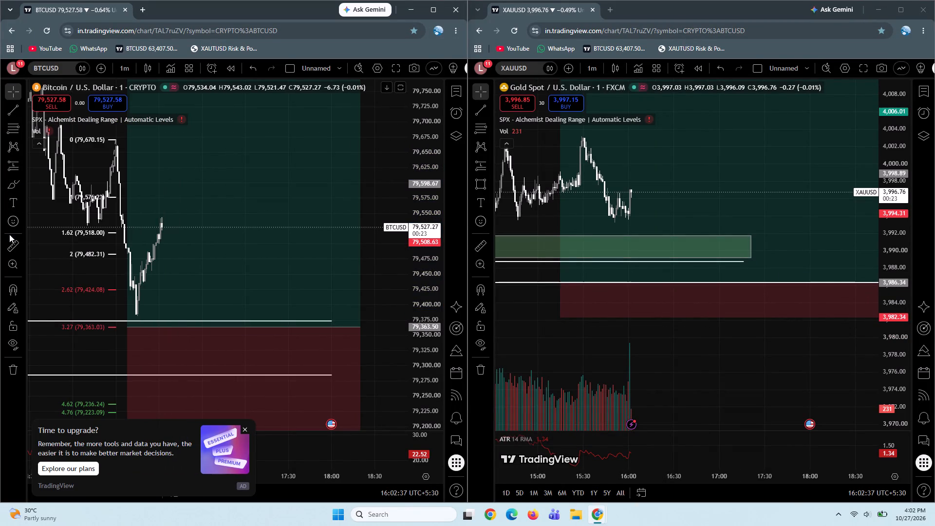
{"action": "left_click", "coordinate": [15, 244]}
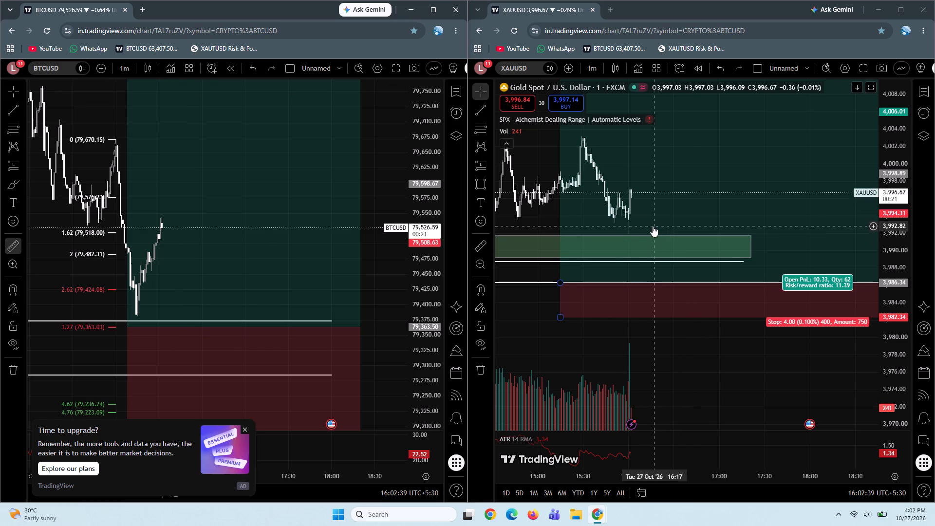
Examine the wider XAUUSD price history against the planned long, the Fibonacci levels and the support lines.
{"action": "left_click", "coordinate": [634, 192]}
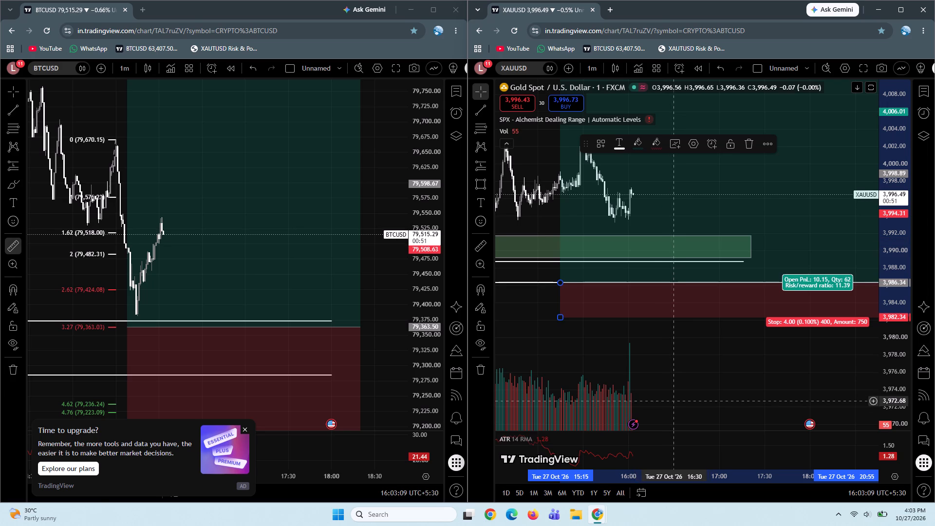
{"action": "left_click_drag", "start_coordinate": [673, 401], "coordinate": [785, 395]}
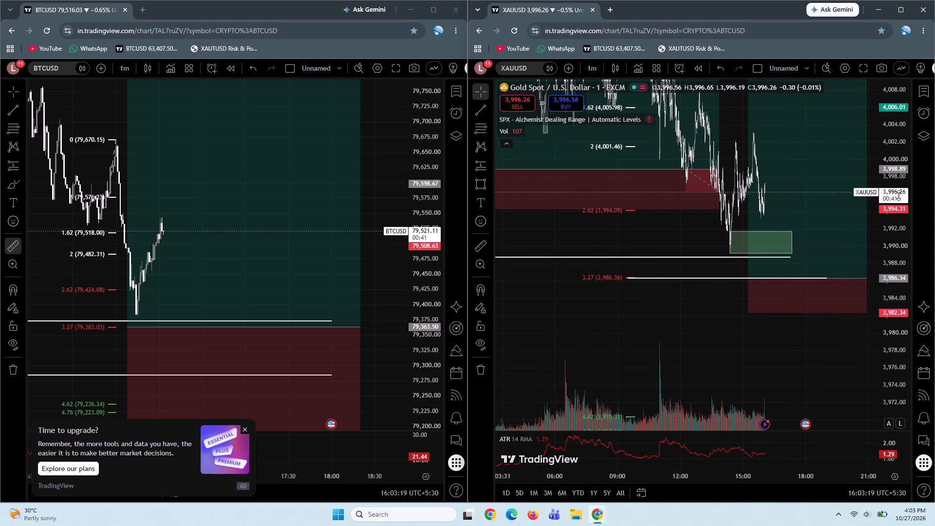
{"action": "left_click_drag", "start_coordinate": [898, 195], "coordinate": [919, 337]}
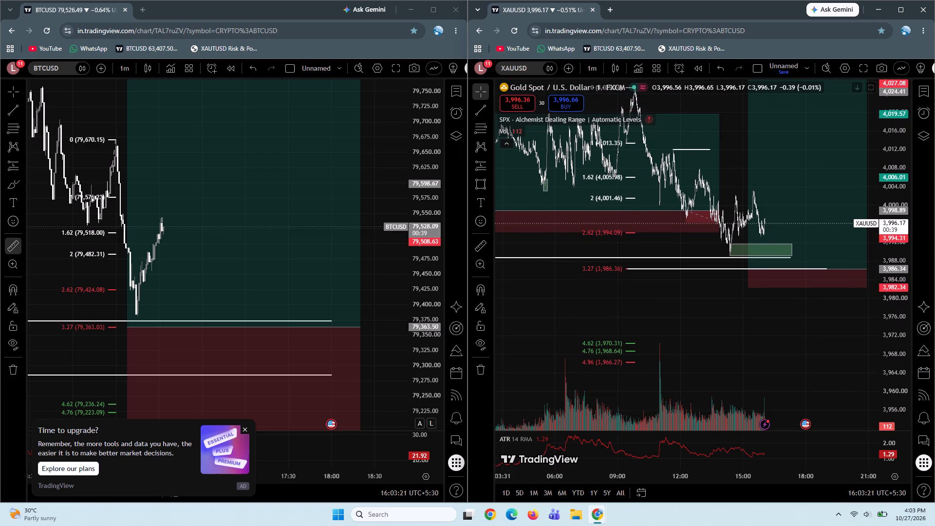
Dismiss the upgrade advertisement covering the BTCUSD chart.
{"action": "left_click", "coordinate": [243, 429]}
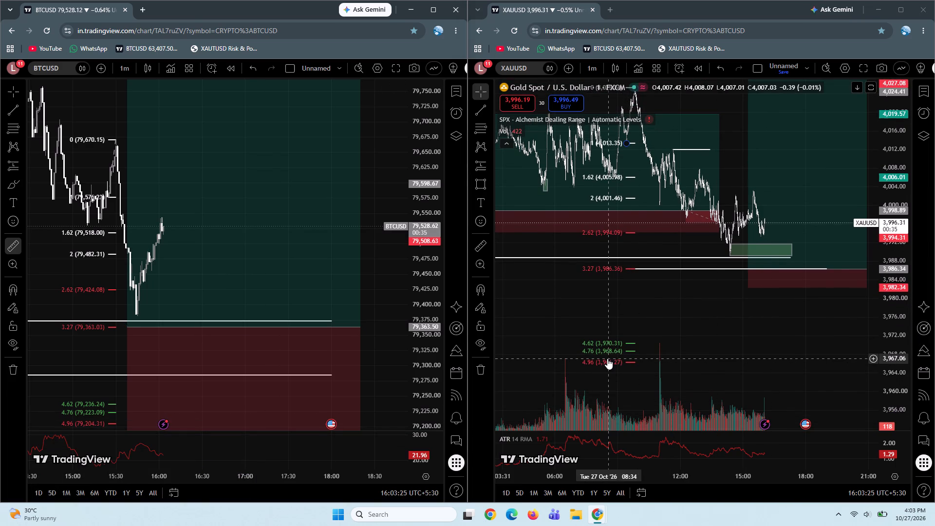
Examine the recent one-minute XAUUSD candles in relation to the green support zone, the support lines and the planned long.
{"action": "left_click_drag", "start_coordinate": [800, 334], "coordinate": [675, 369]}
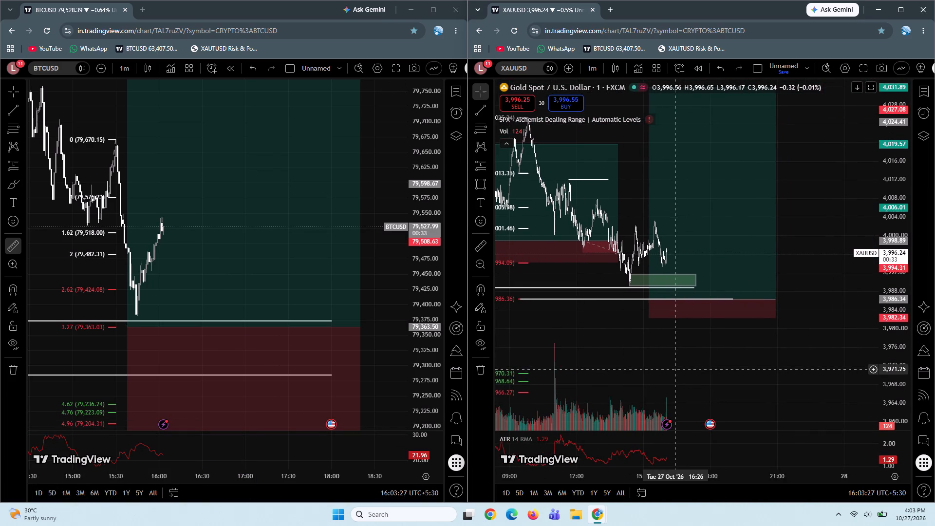
{"action": "left_click_drag", "start_coordinate": [704, 354], "coordinate": [708, 340]}
{"action": "scroll", "coordinate": [708, 340], "scroll_direction": "up", "scroll_amount": 1}
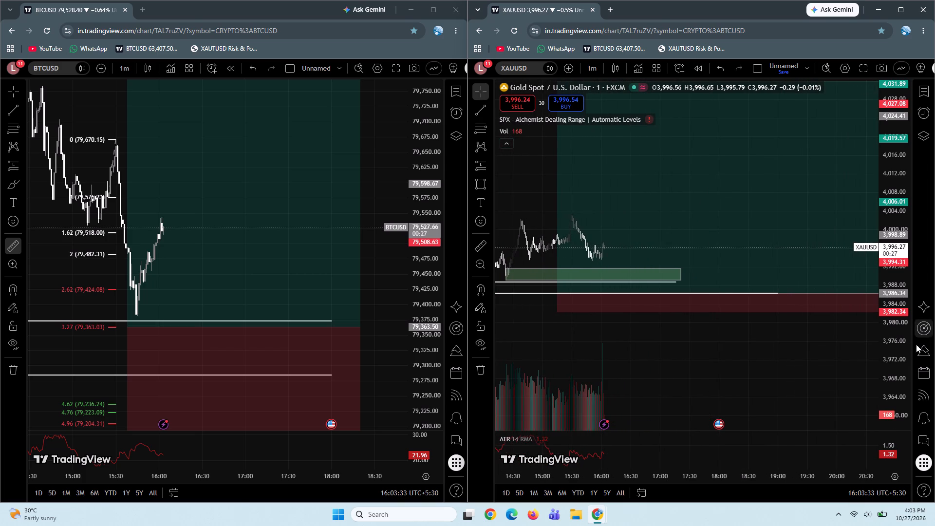
{"action": "left_click_drag", "start_coordinate": [902, 350], "coordinate": [905, 196]}
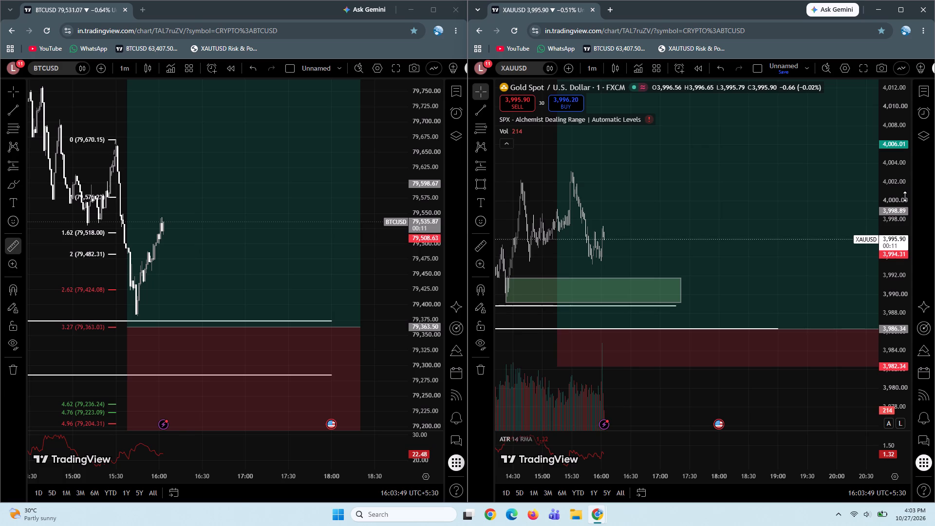
{"action": "left_click_drag", "start_coordinate": [687, 388], "coordinate": [730, 381]}
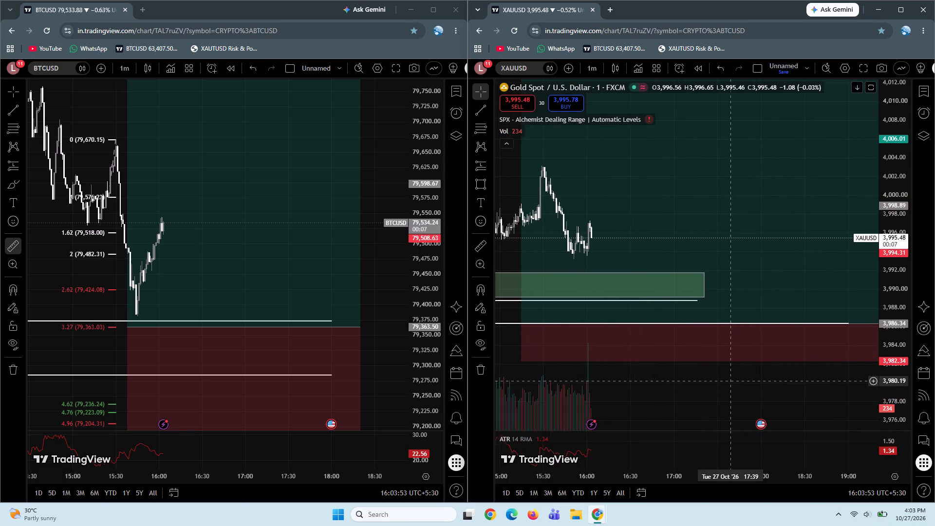
{"action": "left_click_drag", "start_coordinate": [633, 390], "coordinate": [767, 392]}
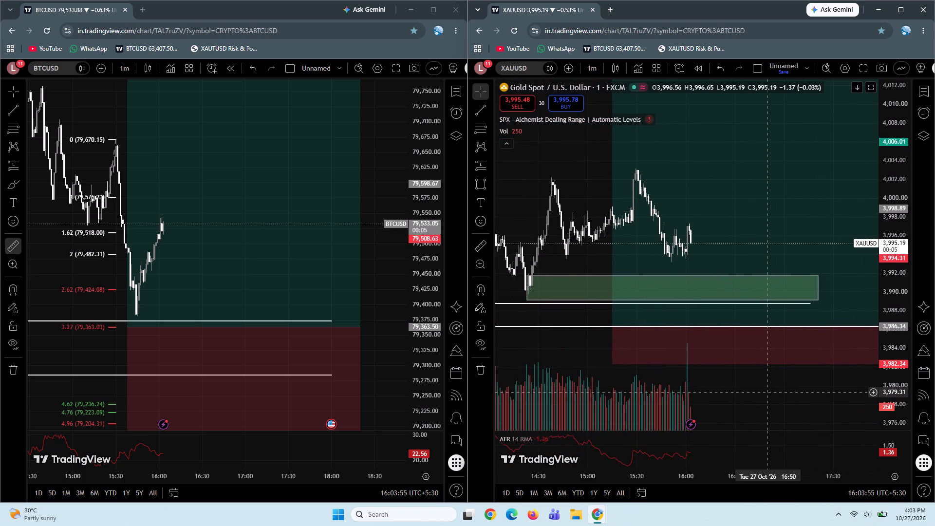
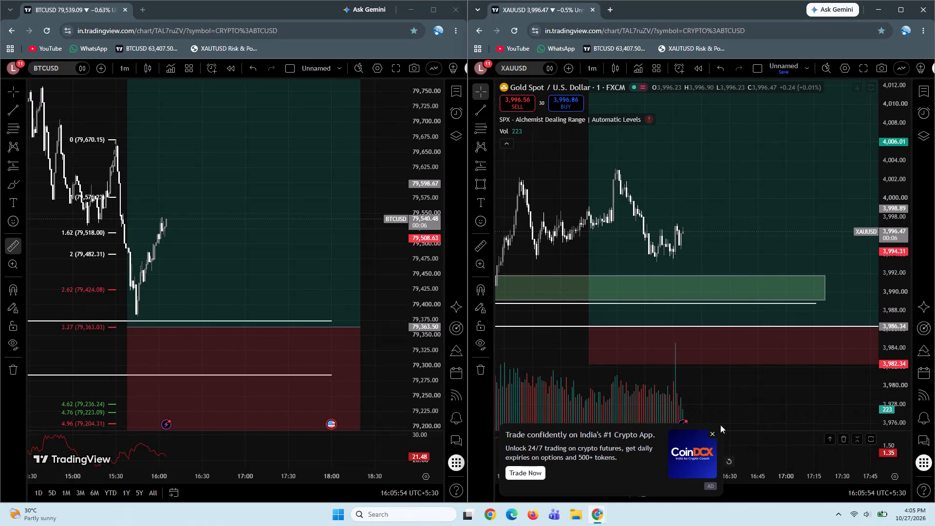
Dismiss the crypto app advertisement covering the lower part of the XAUUSD chart.
{"action": "left_click", "coordinate": [711, 433]}
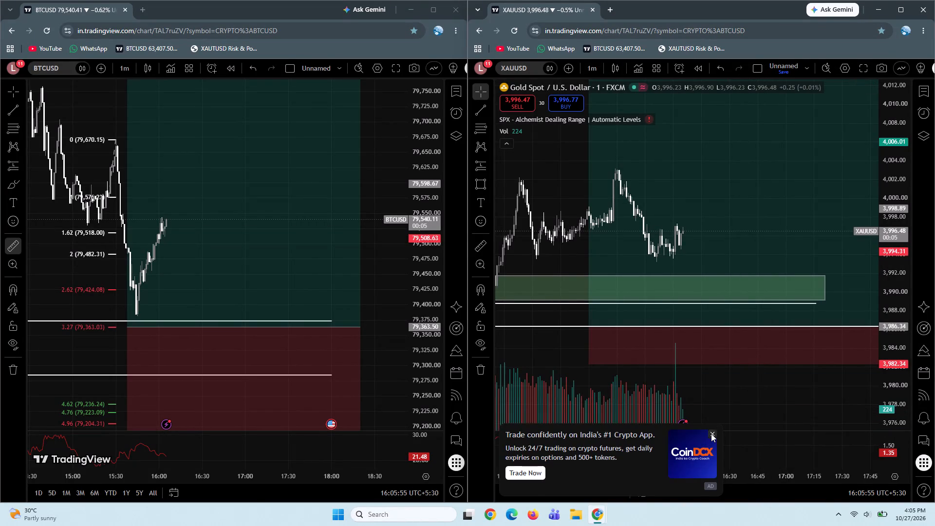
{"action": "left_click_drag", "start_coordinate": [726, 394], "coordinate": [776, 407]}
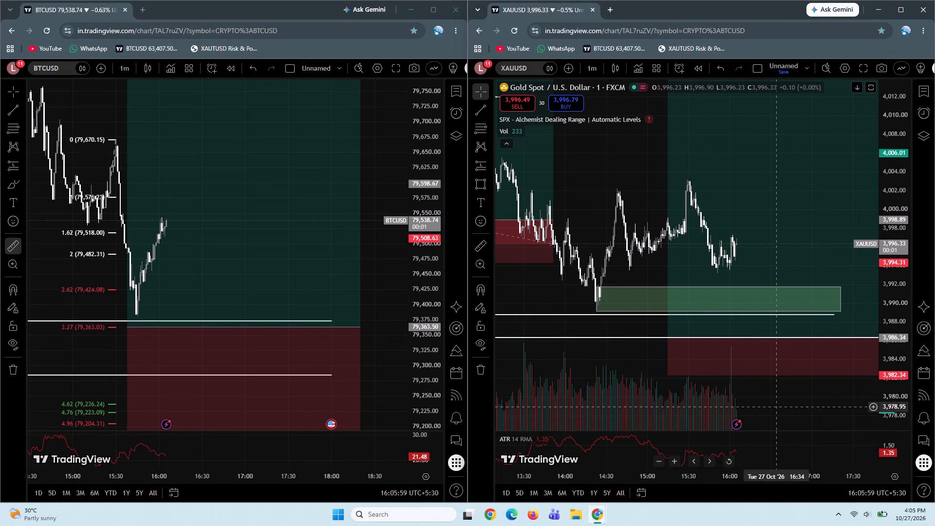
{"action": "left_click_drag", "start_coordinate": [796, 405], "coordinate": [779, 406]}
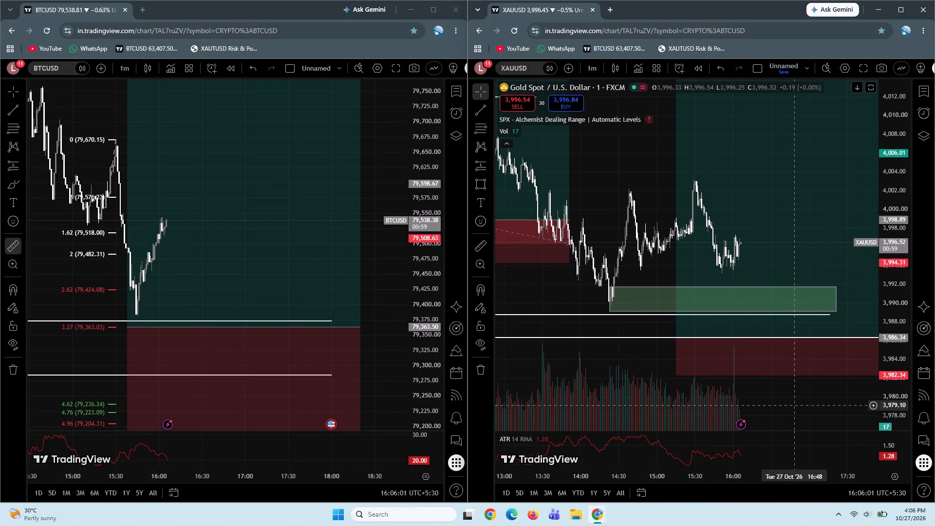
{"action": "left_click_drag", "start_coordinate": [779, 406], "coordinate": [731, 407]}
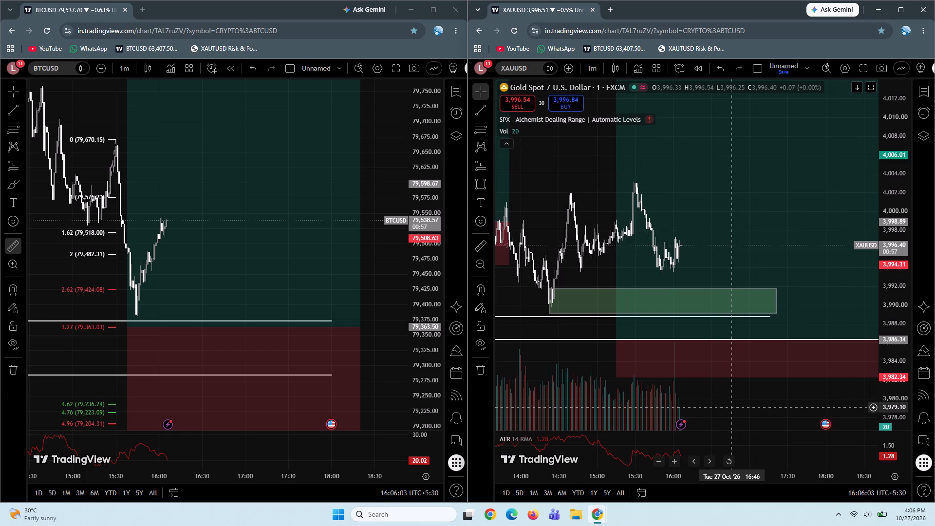
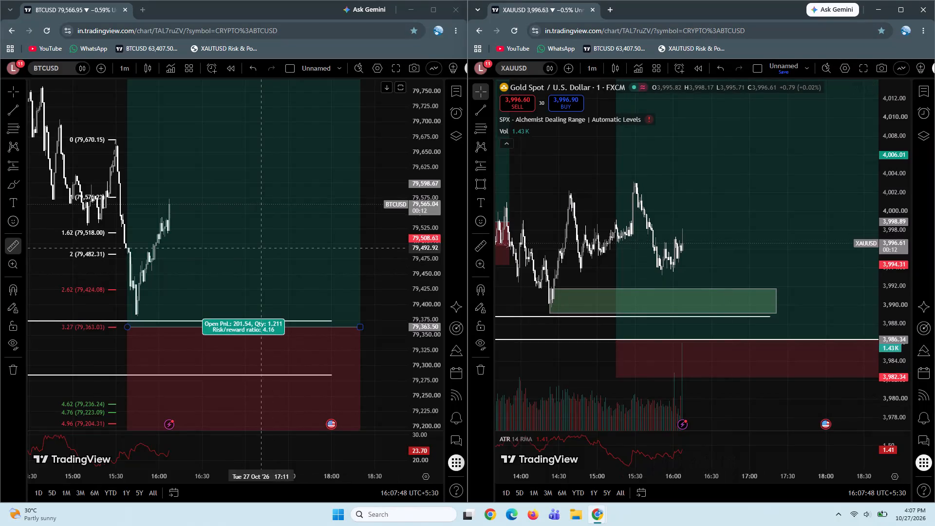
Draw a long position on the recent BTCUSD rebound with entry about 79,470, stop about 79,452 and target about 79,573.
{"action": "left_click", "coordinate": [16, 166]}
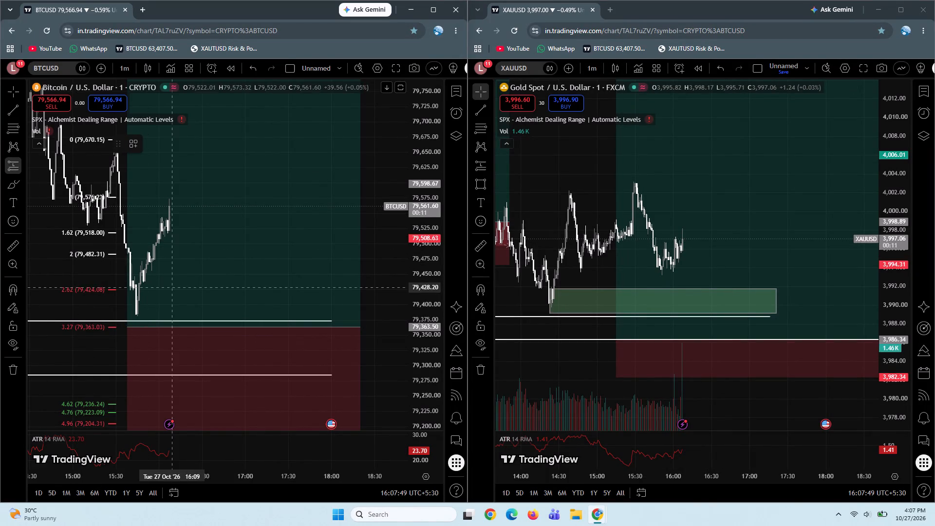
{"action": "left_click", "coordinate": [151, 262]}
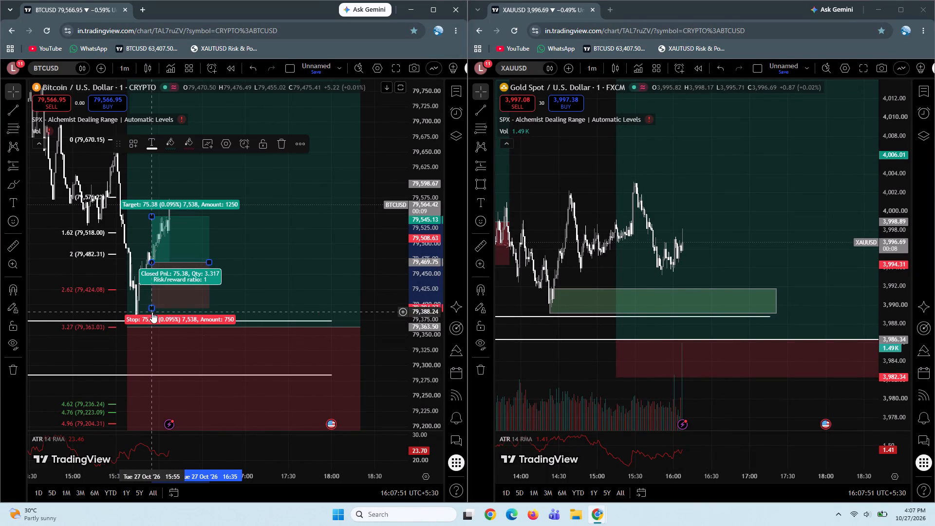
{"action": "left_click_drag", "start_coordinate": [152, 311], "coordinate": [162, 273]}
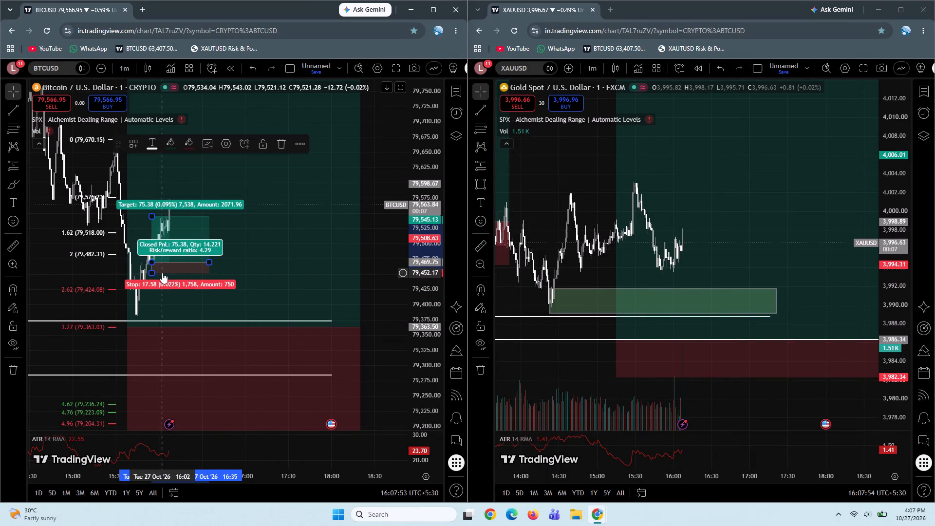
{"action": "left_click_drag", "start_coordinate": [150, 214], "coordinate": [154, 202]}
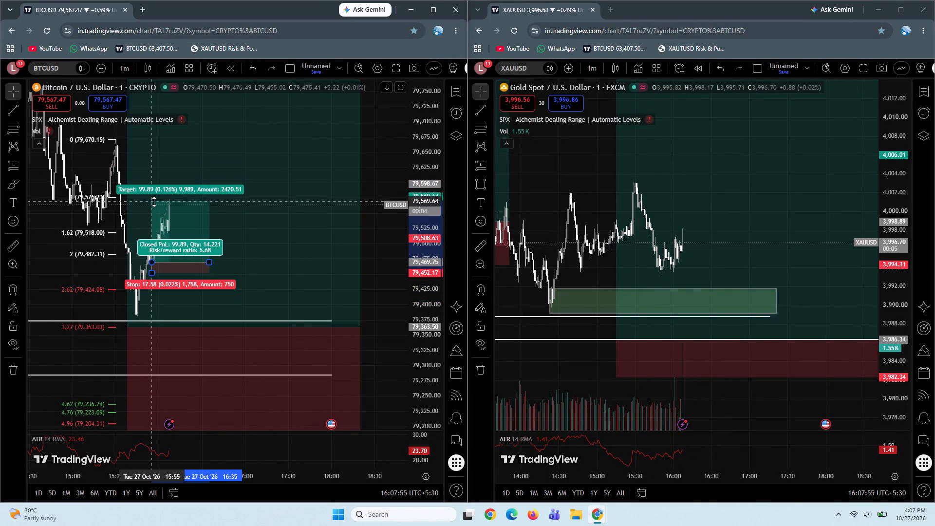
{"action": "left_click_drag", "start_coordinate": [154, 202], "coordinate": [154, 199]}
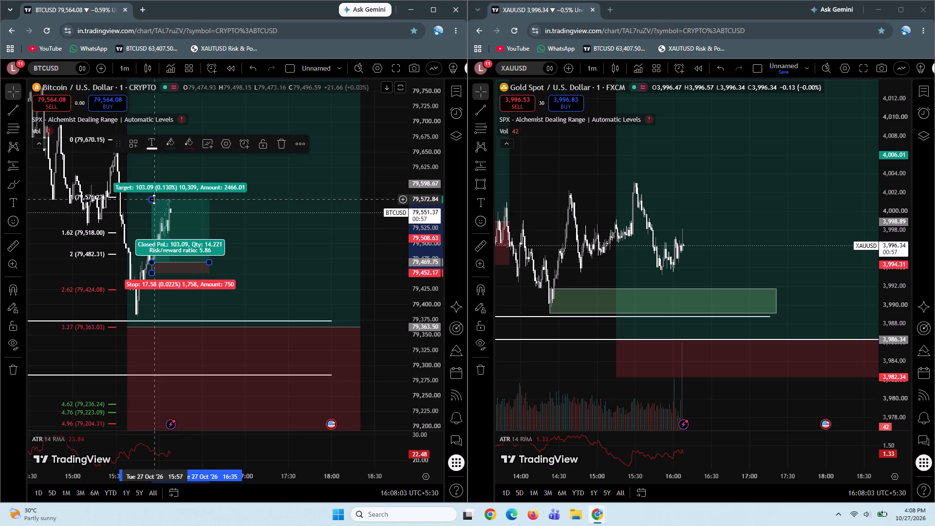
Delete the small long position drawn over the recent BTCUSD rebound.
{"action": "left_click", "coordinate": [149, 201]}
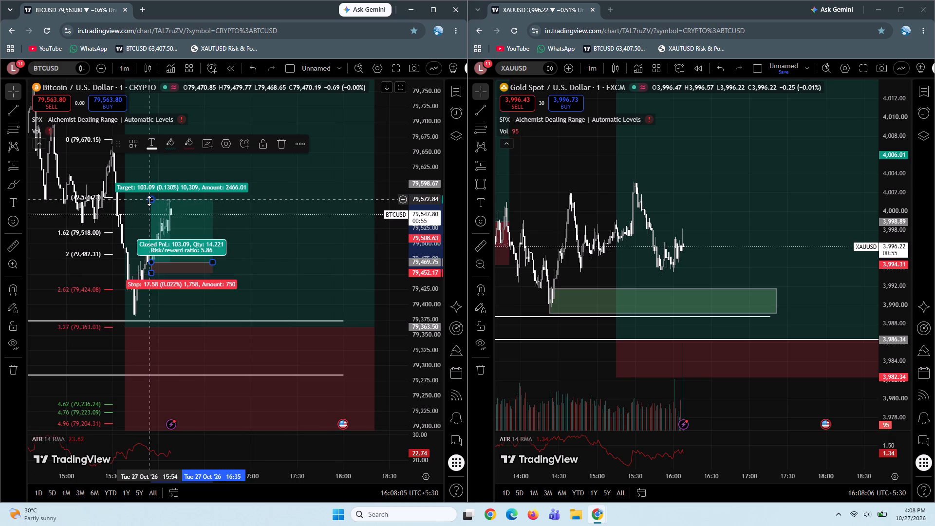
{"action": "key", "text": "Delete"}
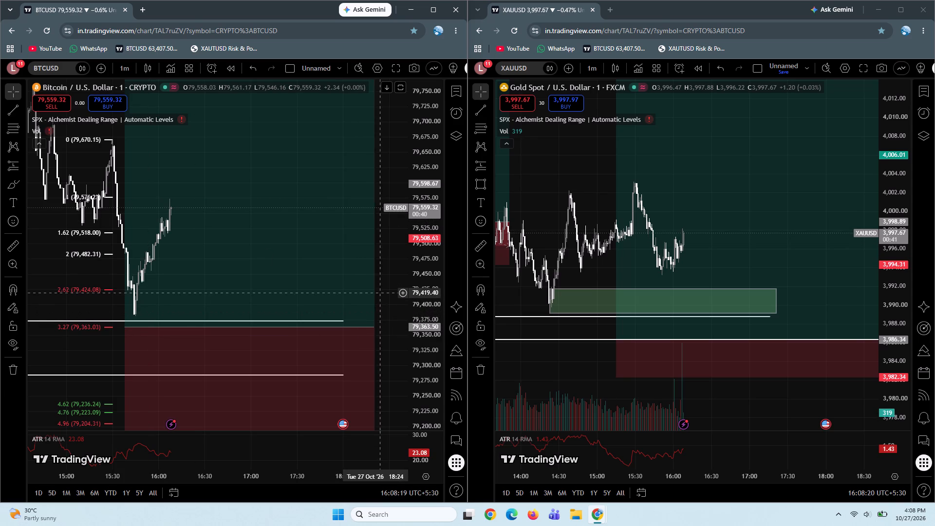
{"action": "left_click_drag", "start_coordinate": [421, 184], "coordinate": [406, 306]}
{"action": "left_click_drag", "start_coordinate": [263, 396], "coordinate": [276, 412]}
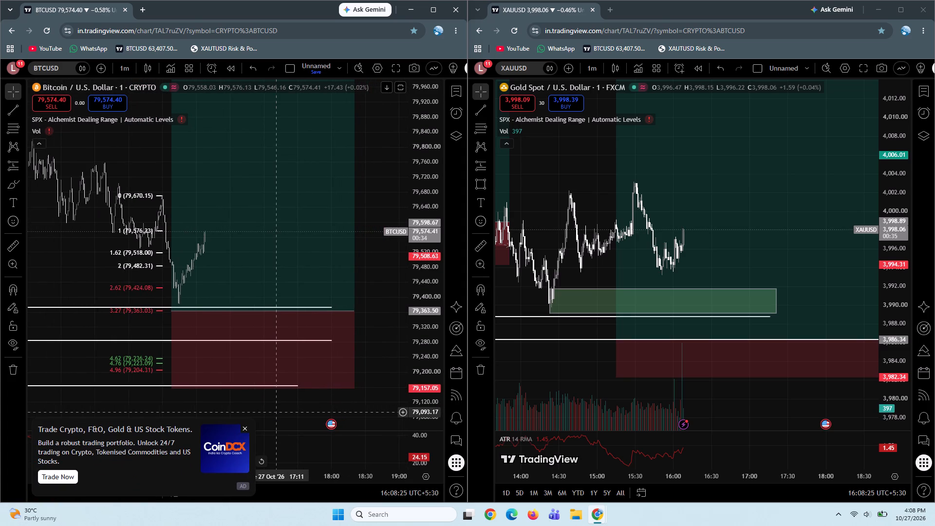
Dismiss the crypto trading advertisement on the BTCUSD chart and the ad-free upgrade offer that follows it.
{"action": "left_click", "coordinate": [245, 425]}
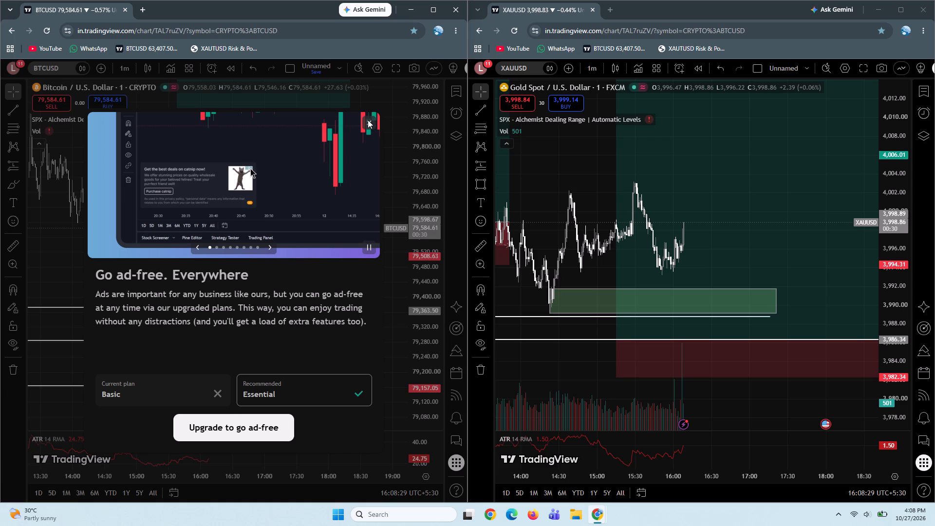
{"action": "left_click", "coordinate": [368, 120]}
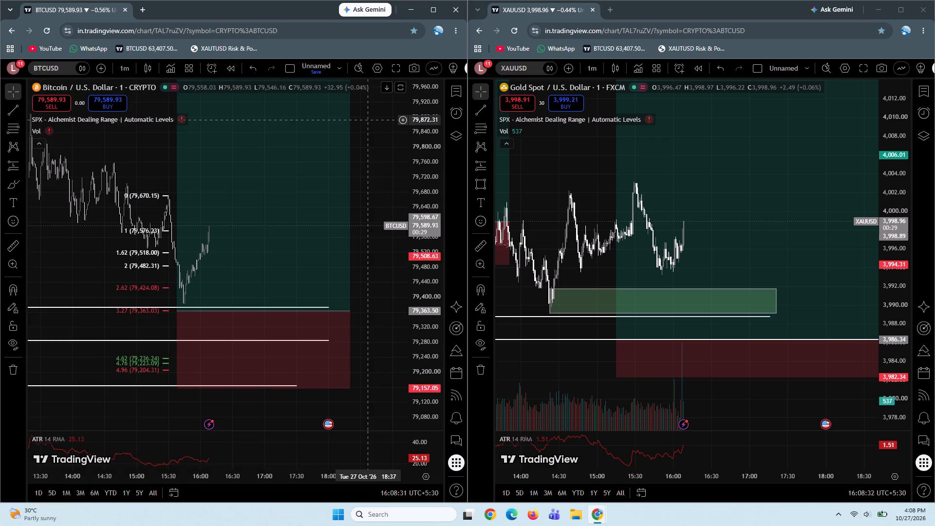
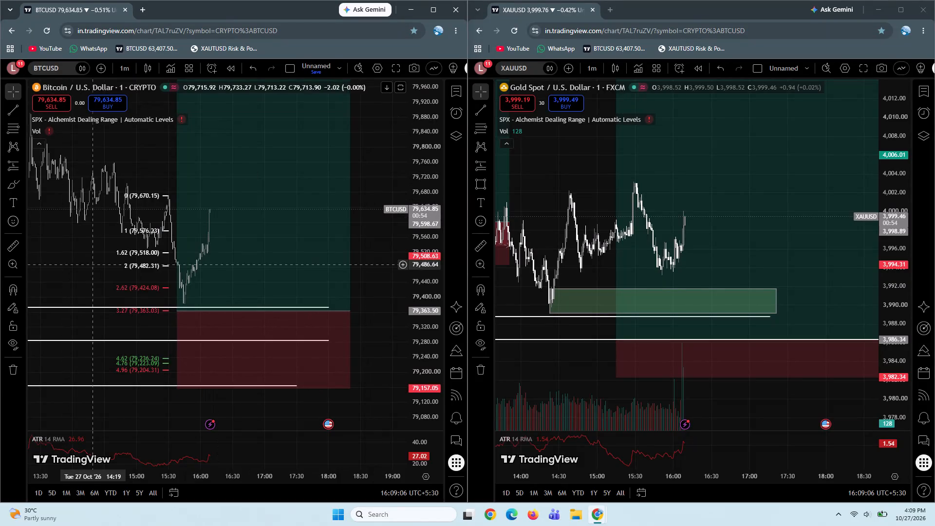
Measure the recent BTCUSD rebound's price move from about 79,457 up to about 79,697, and clear the measurement.
{"action": "left_click_drag", "start_coordinate": [93, 267], "coordinate": [58, 256]}
{"action": "scroll", "coordinate": [58, 256], "scroll_direction": "up", "scroll_amount": 1}
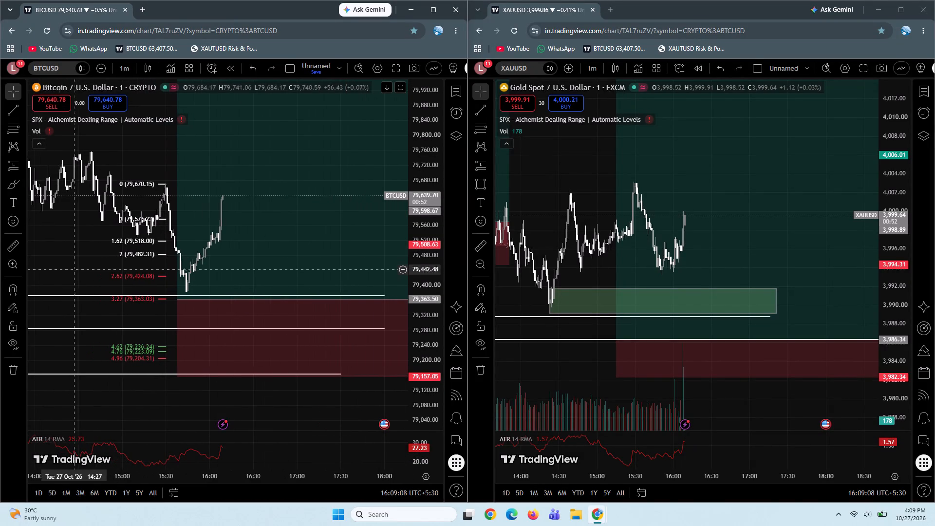
{"action": "left_click_drag", "start_coordinate": [76, 272], "coordinate": [49, 285]}
{"action": "left_click_drag", "start_coordinate": [67, 265], "coordinate": [56, 295]}
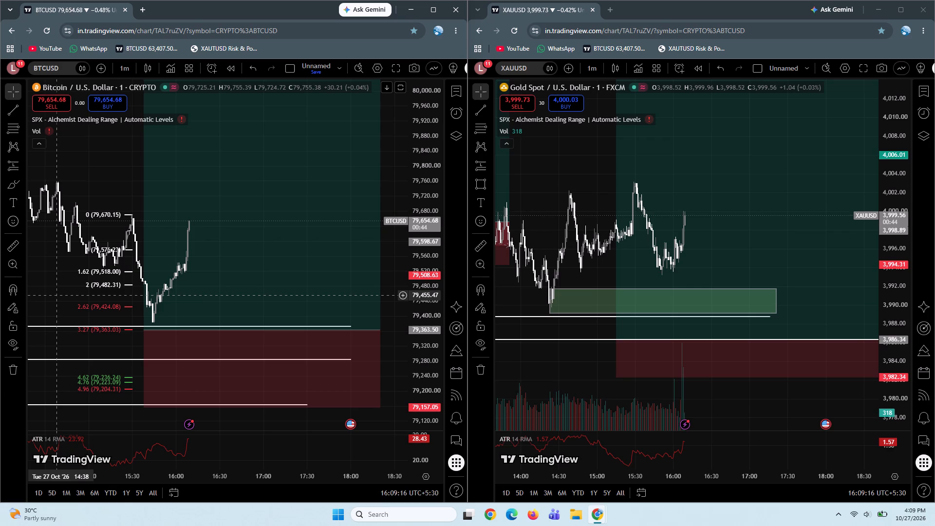
{"action": "left_click_drag", "start_coordinate": [59, 277], "coordinate": [62, 284]}
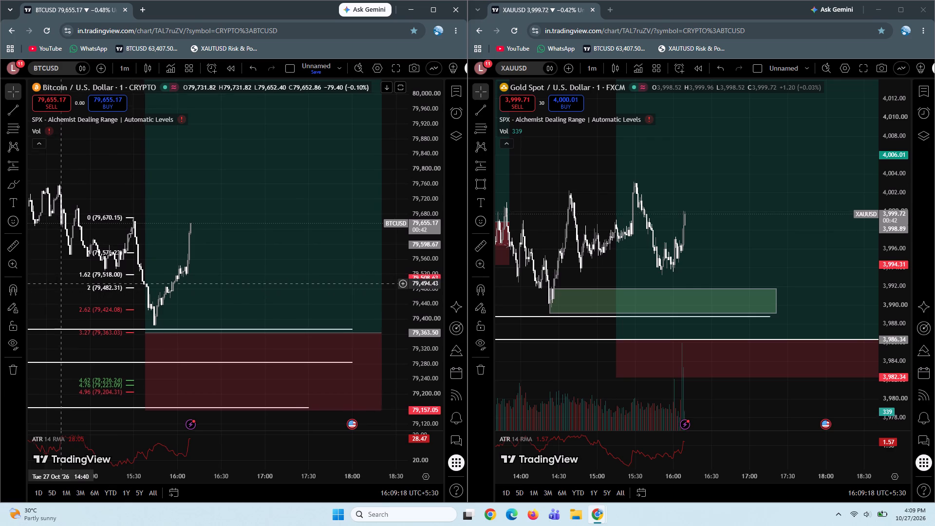
{"action": "left_click_drag", "start_coordinate": [62, 284], "coordinate": [63, 286]}
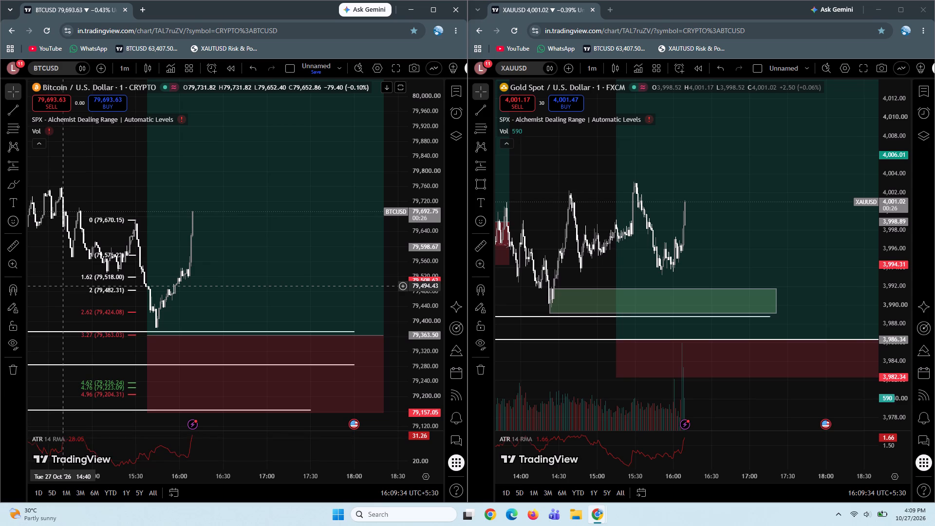
{"action": "left_click", "coordinate": [14, 244]}
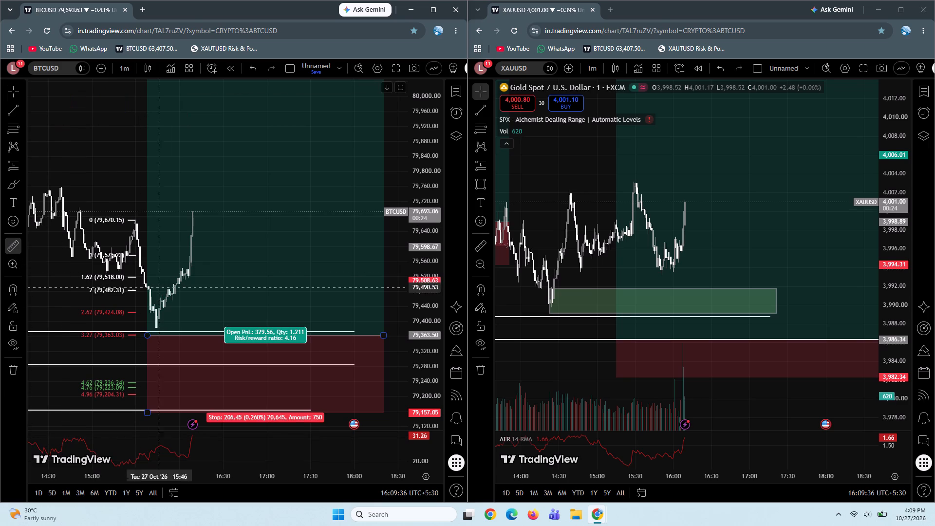
{"action": "left_click", "coordinate": [164, 300]}
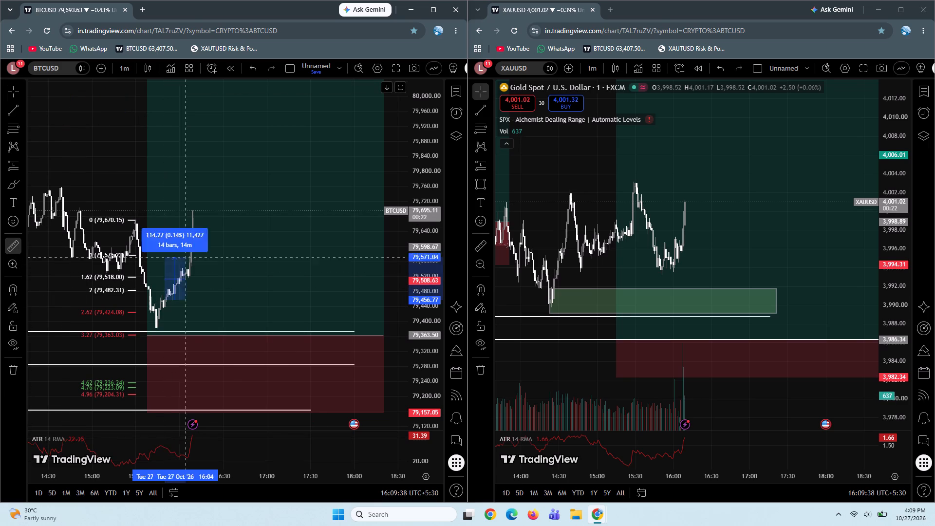
{"action": "left_click", "coordinate": [201, 210]}
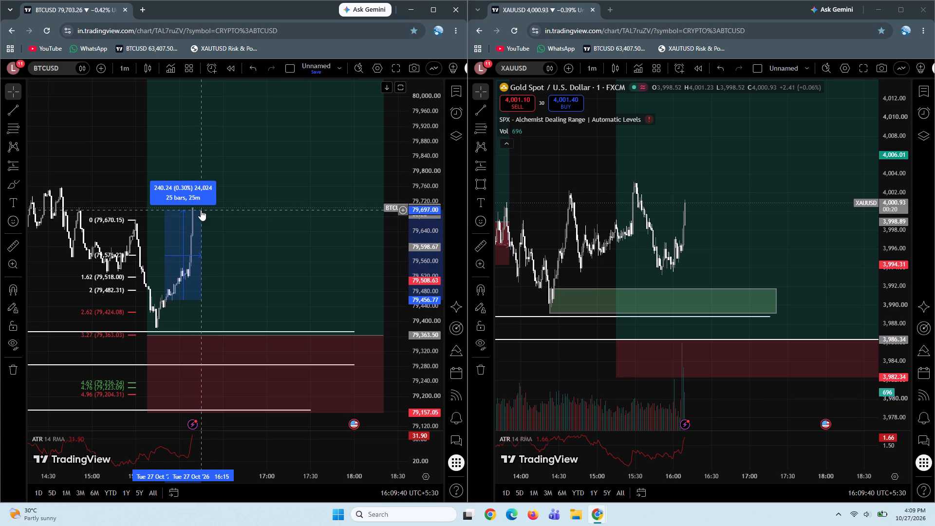
{"action": "left_click", "coordinate": [201, 210]}
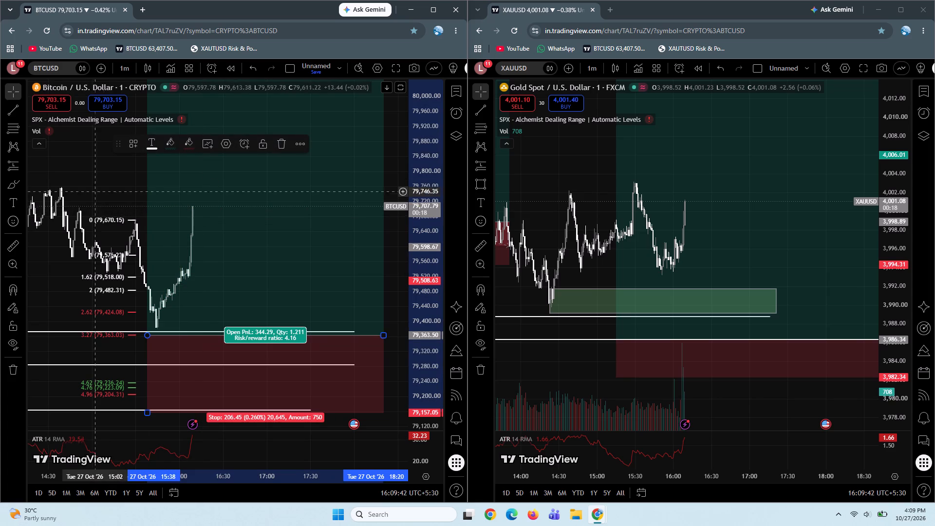
{"action": "left_click_drag", "start_coordinate": [91, 184], "coordinate": [131, 226]}
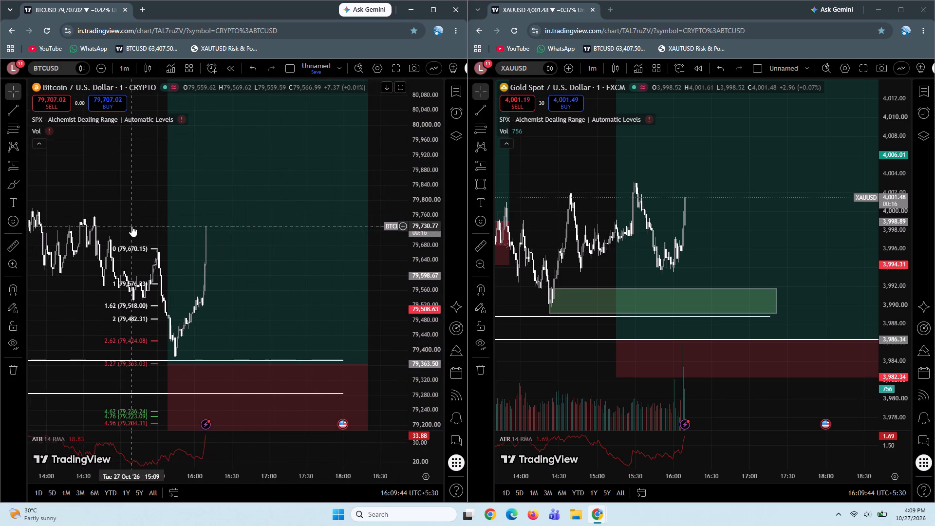
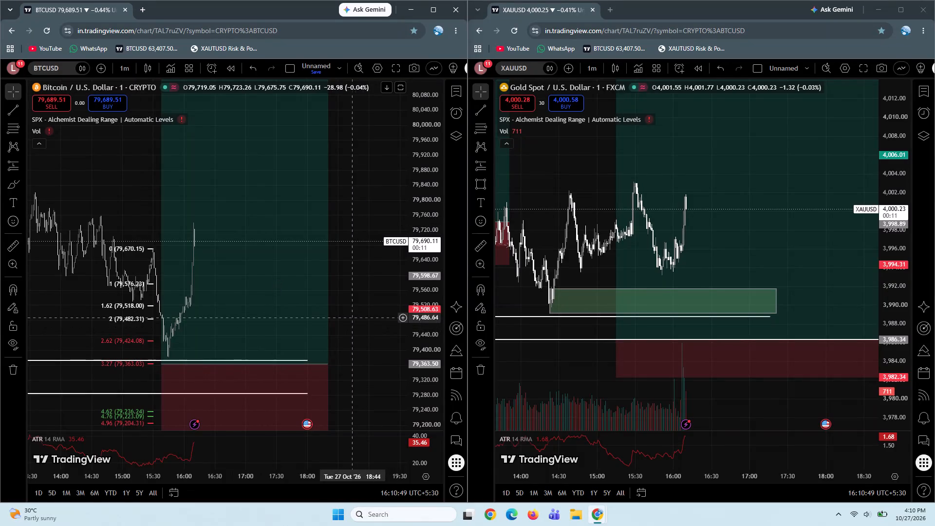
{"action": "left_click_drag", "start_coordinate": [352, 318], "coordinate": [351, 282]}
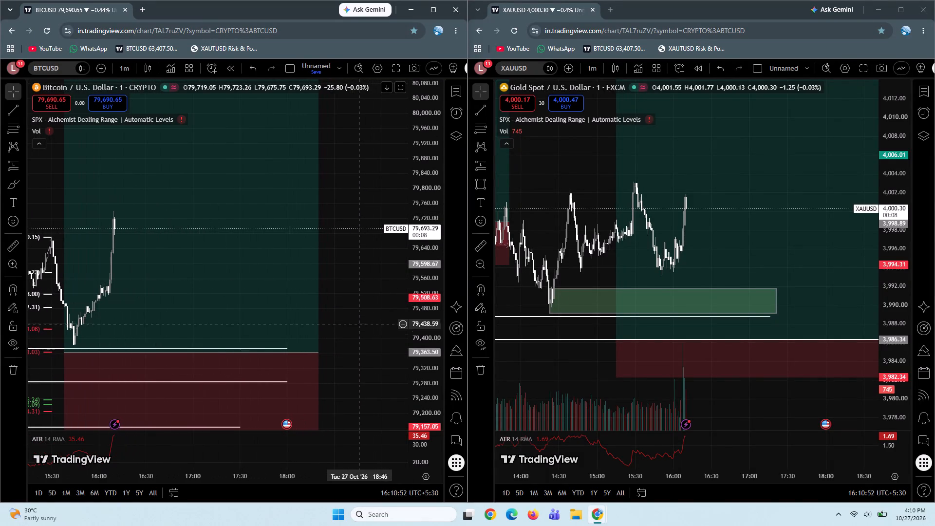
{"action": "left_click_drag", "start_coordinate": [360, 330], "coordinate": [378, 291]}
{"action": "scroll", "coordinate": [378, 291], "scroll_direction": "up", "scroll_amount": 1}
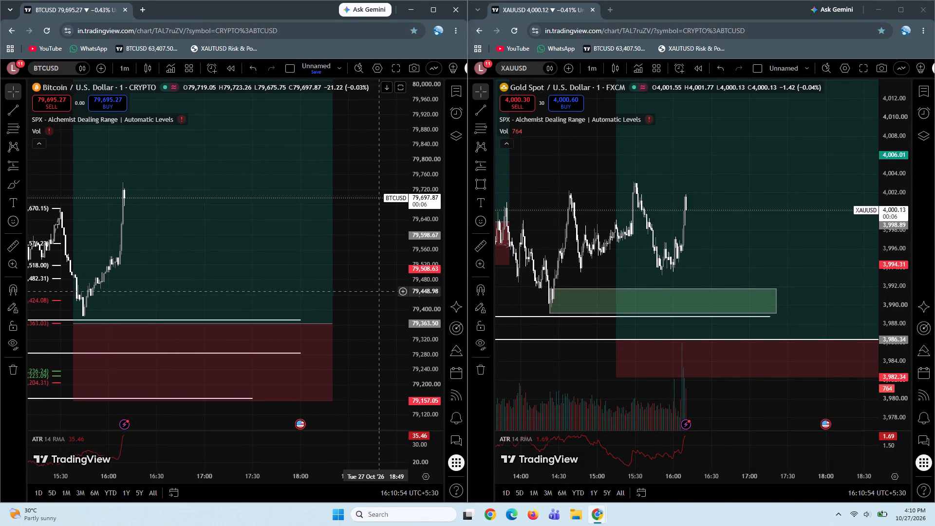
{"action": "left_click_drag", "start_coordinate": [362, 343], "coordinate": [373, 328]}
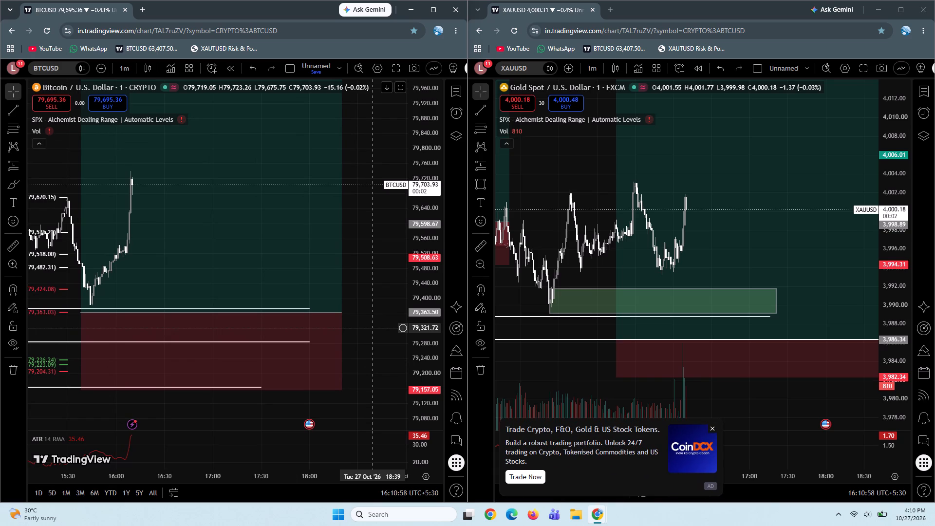
Dismiss the advertisement covering the lower part of the XAUUSD chart.
{"action": "left_click", "coordinate": [714, 428]}
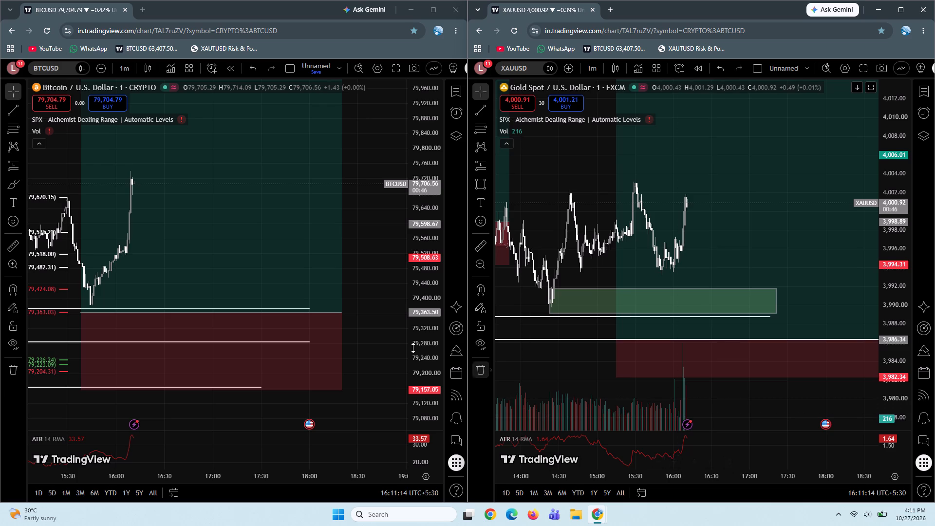
Measure BTCUSD's rebound from the swing low at about 79,381 up to about 79,718, and clear the measurement.
{"action": "left_click", "coordinate": [13, 242]}
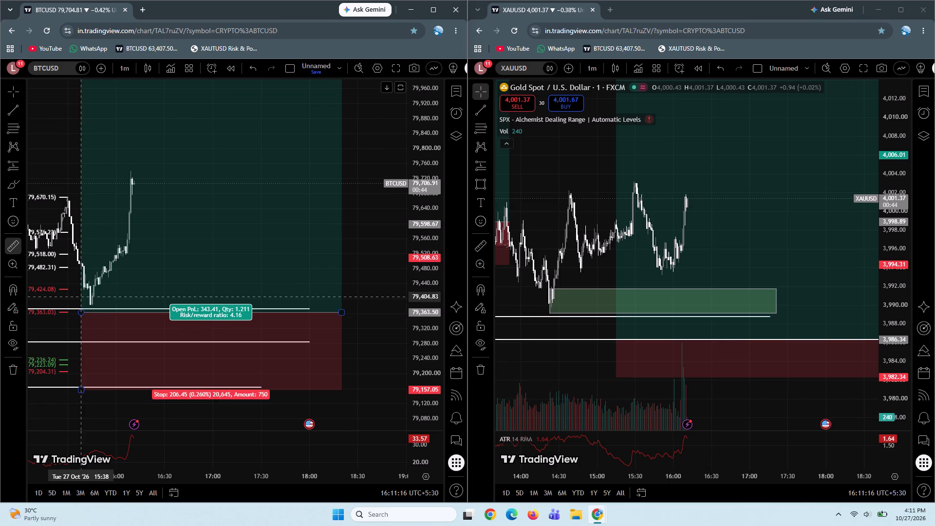
{"action": "left_click", "coordinate": [92, 305]}
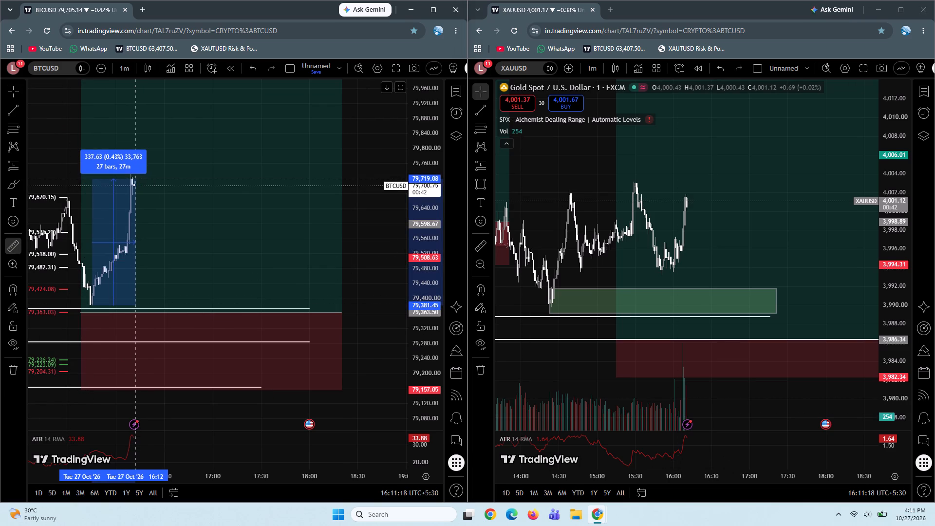
{"action": "left_click", "coordinate": [135, 179]}
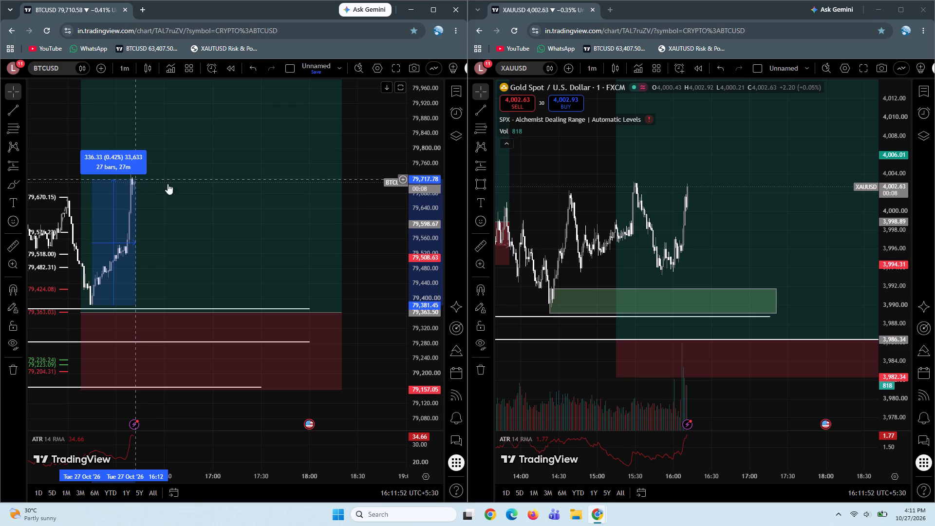
{"action": "left_click", "coordinate": [353, 228]}
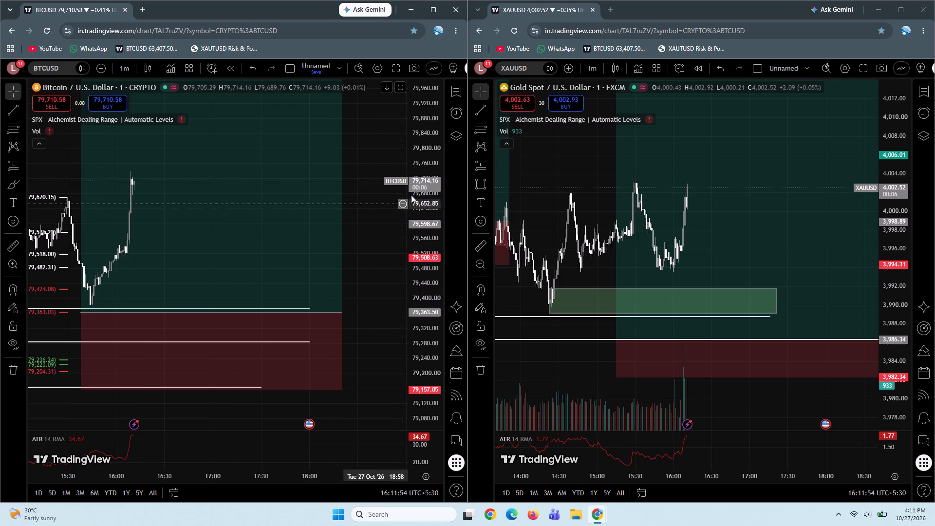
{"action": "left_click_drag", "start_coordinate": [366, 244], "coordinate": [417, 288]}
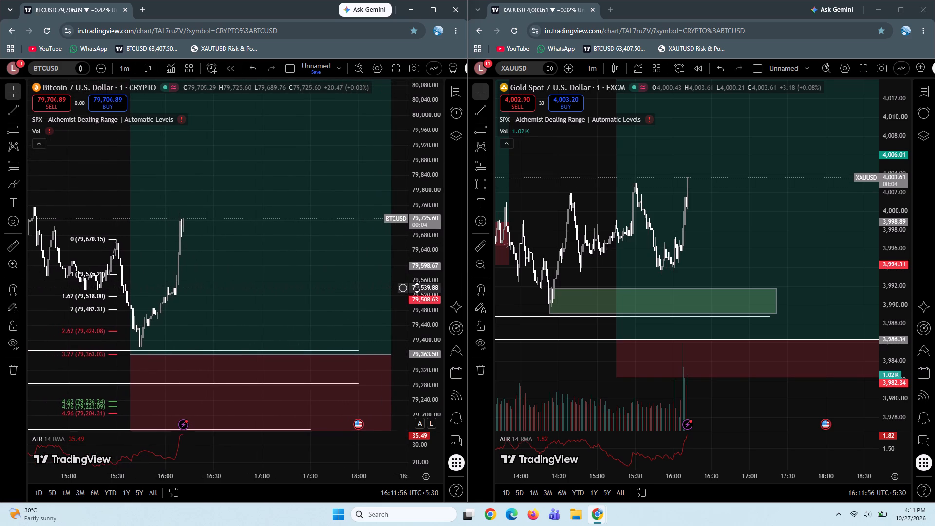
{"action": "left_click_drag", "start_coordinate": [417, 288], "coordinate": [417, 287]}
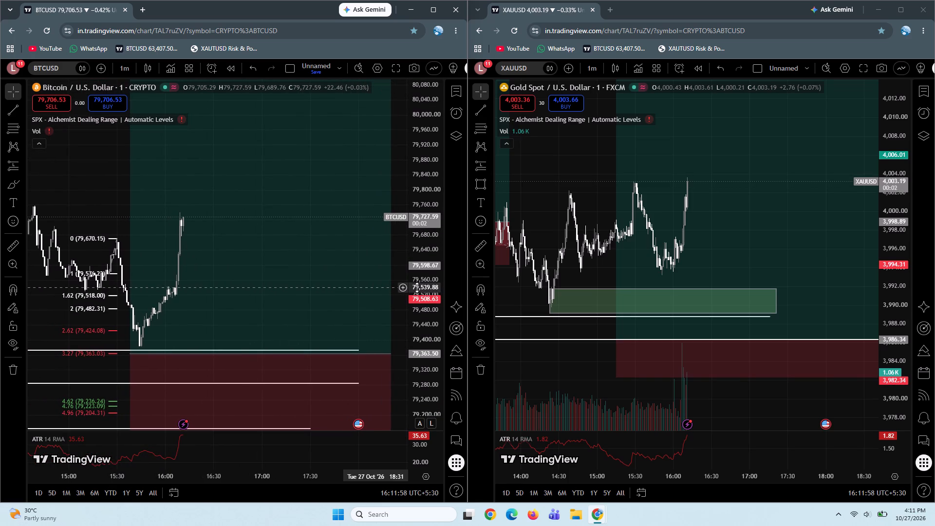
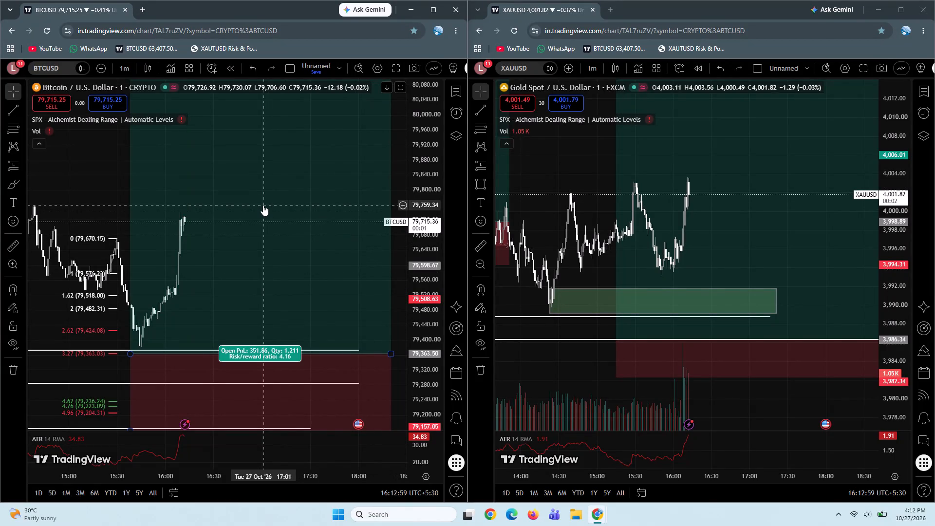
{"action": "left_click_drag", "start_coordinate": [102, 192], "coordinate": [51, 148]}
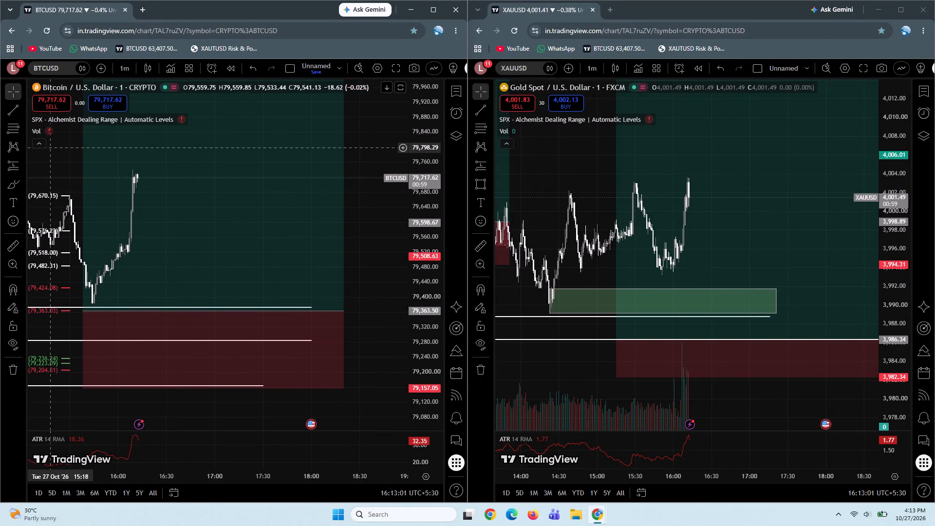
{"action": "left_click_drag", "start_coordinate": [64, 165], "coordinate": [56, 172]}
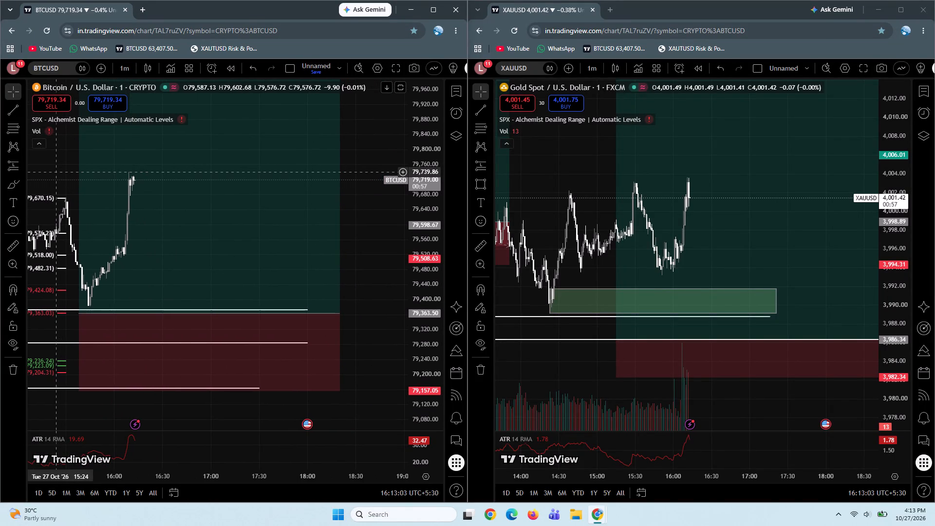
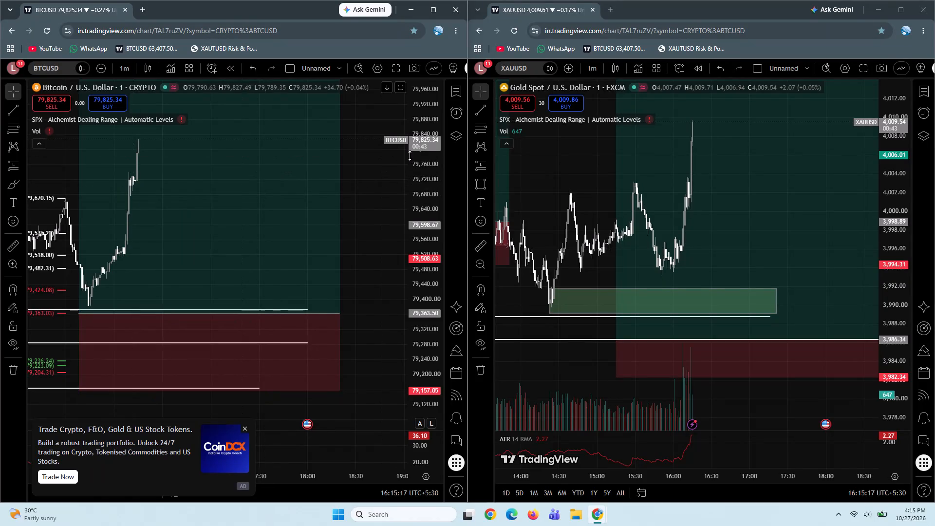
Examine the latest BTCUSD and XAUUSD moves against their full planned longs, support lines and earlier price action, closing the ad over the gold chart.
{"action": "left_click_drag", "start_coordinate": [438, 134], "coordinate": [419, 275]}
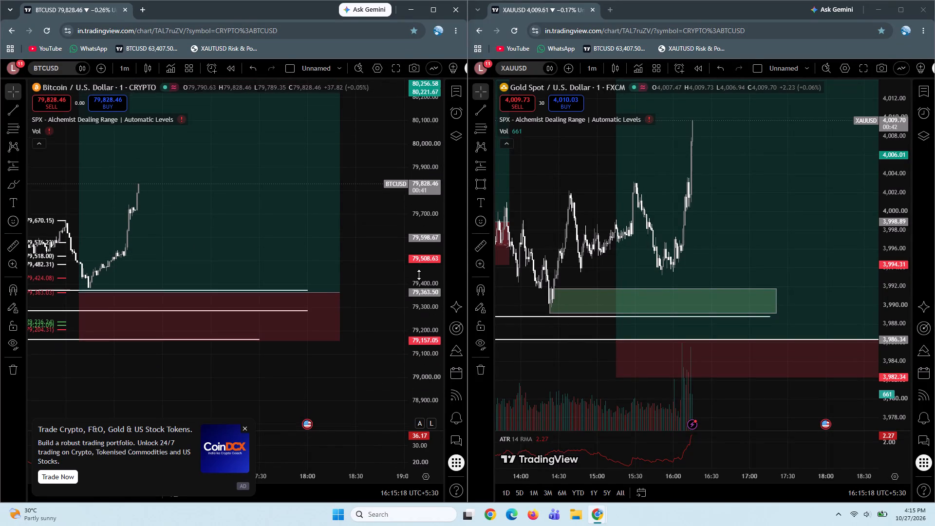
{"action": "left_click_drag", "start_coordinate": [419, 275], "coordinate": [419, 274]}
{"action": "left_click_drag", "start_coordinate": [361, 172], "coordinate": [393, 230]}
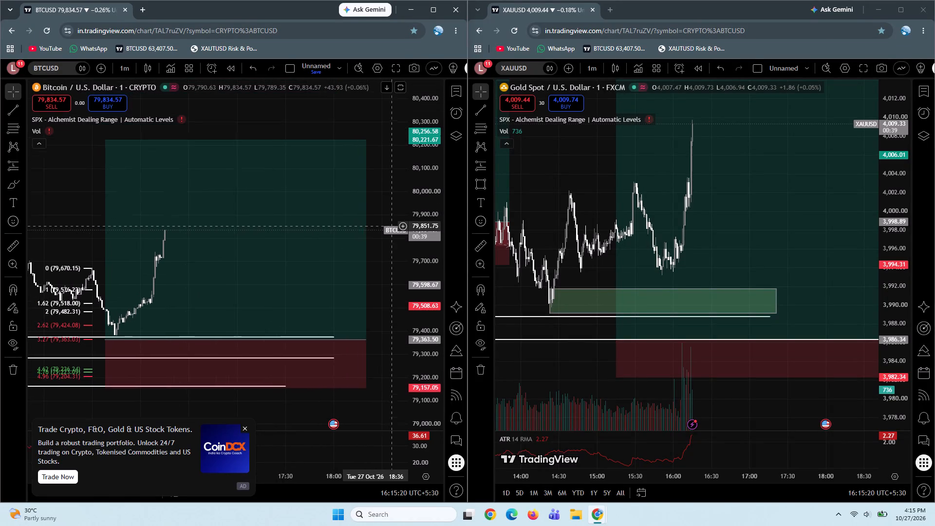
{"action": "left_click_drag", "start_coordinate": [393, 230], "coordinate": [400, 240]}
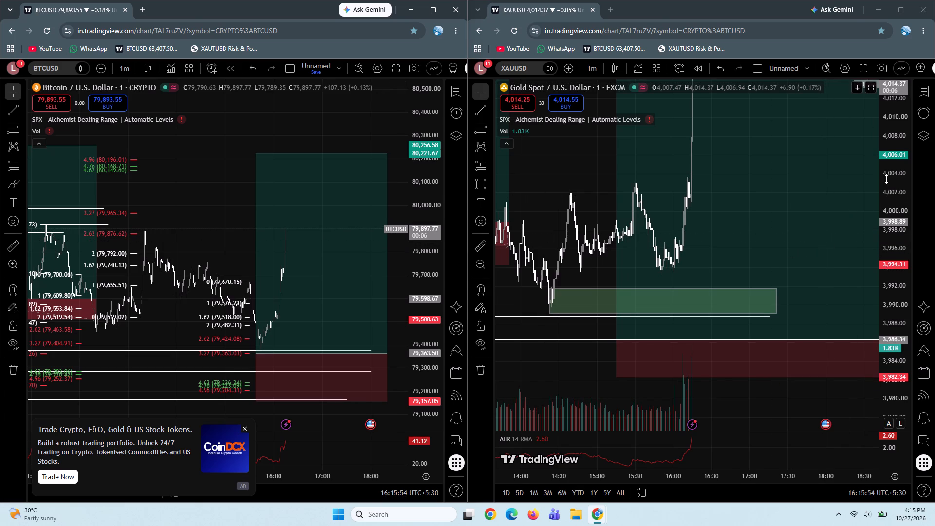
{"action": "left_click_drag", "start_coordinate": [887, 175], "coordinate": [894, 349]}
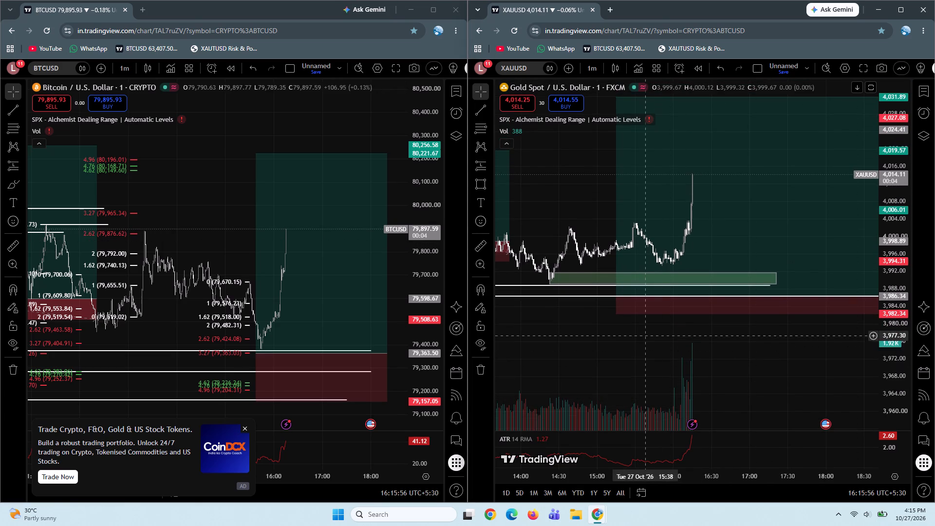
{"action": "left_click_drag", "start_coordinate": [645, 336], "coordinate": [694, 443]}
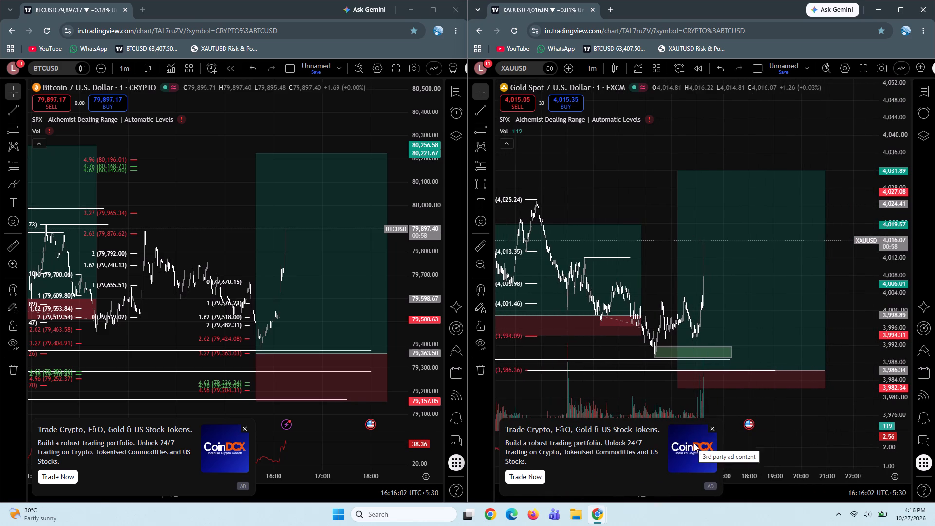
{"action": "left_click", "coordinate": [713, 429]}
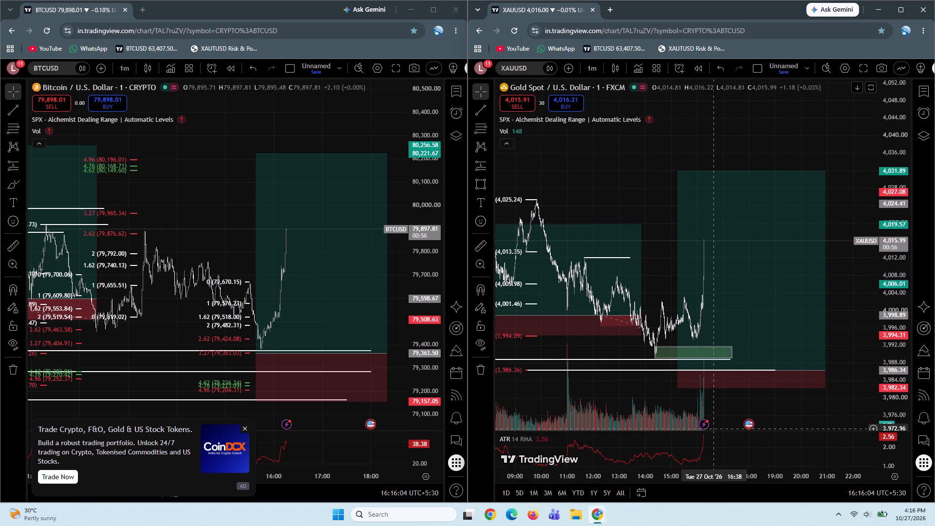
{"action": "left_click_drag", "start_coordinate": [622, 387], "coordinate": [649, 394]}
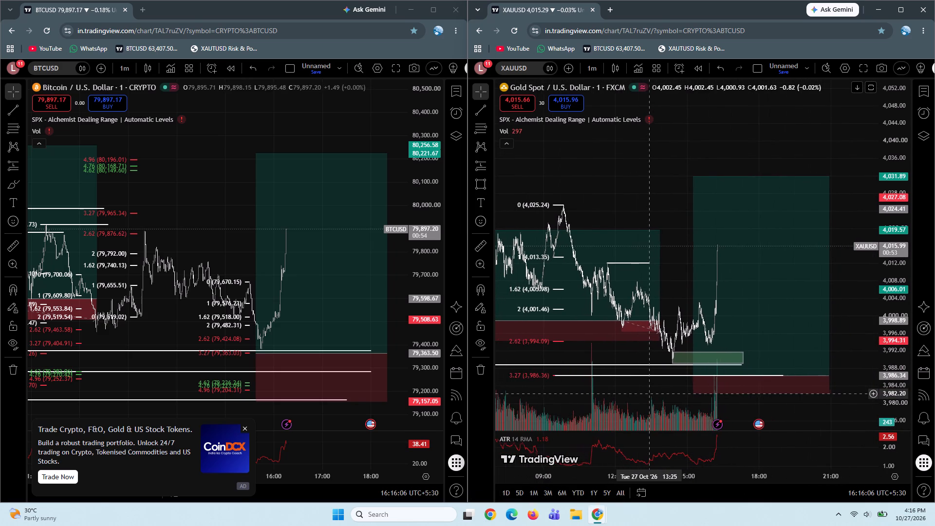
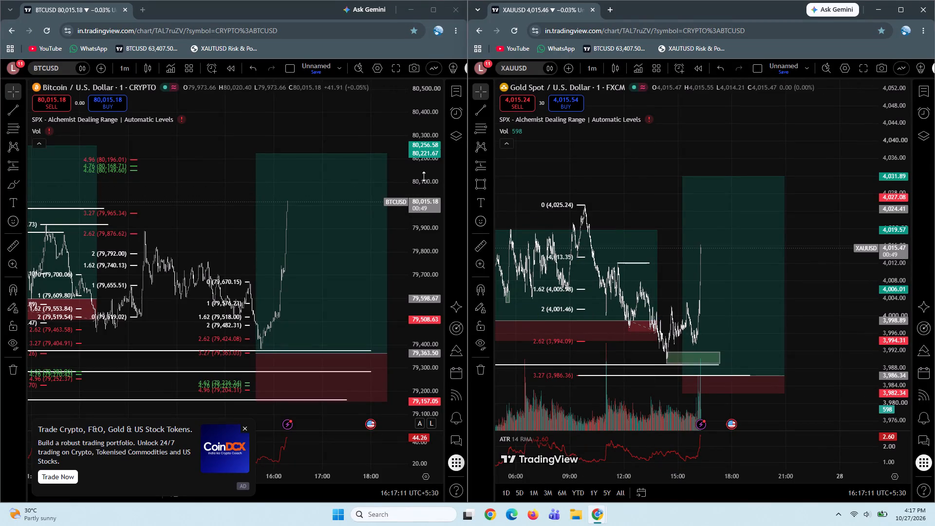
Examine the BTCUSD rise against its planned long and the green horizontal levels at 80,981.14 and 82,197.19 above it.
{"action": "left_click_drag", "start_coordinate": [424, 176], "coordinate": [430, 304]}
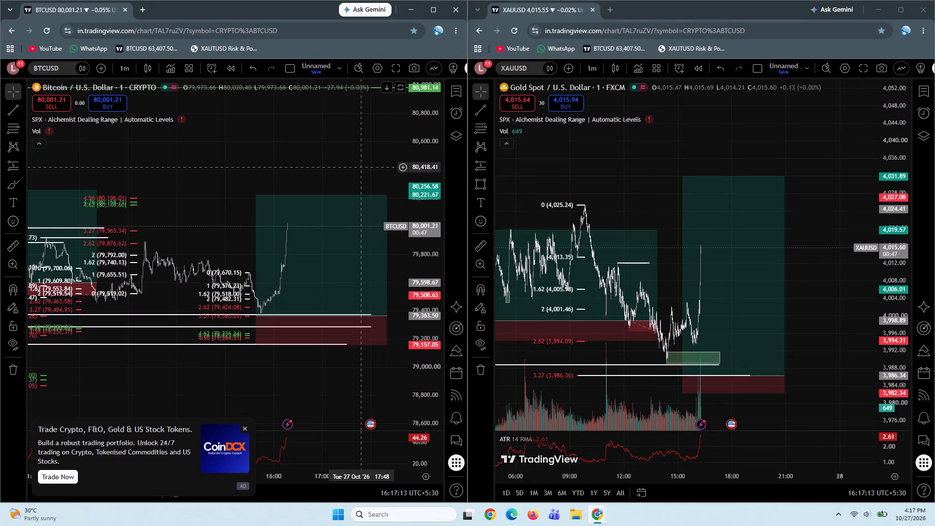
{"action": "left_click_drag", "start_coordinate": [361, 167], "coordinate": [331, 232]}
{"action": "left_click_drag", "start_coordinate": [419, 179], "coordinate": [423, 269]}
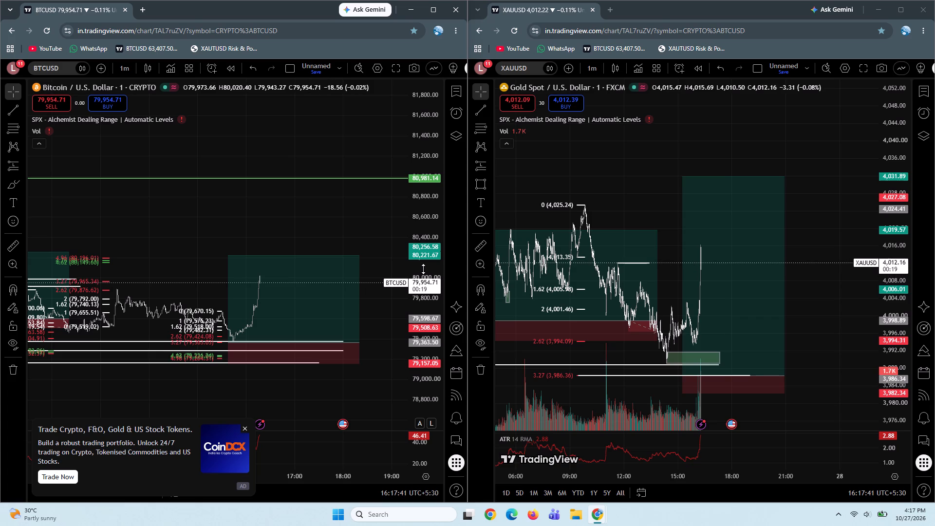
{"action": "left_click_drag", "start_coordinate": [384, 324], "coordinate": [382, 324]}
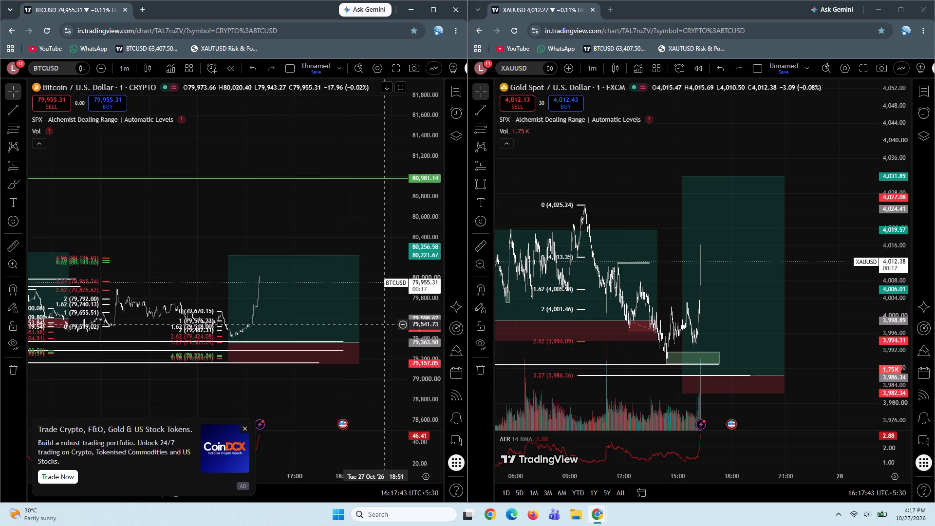
{"action": "left_click_drag", "start_coordinate": [382, 324], "coordinate": [328, 325]}
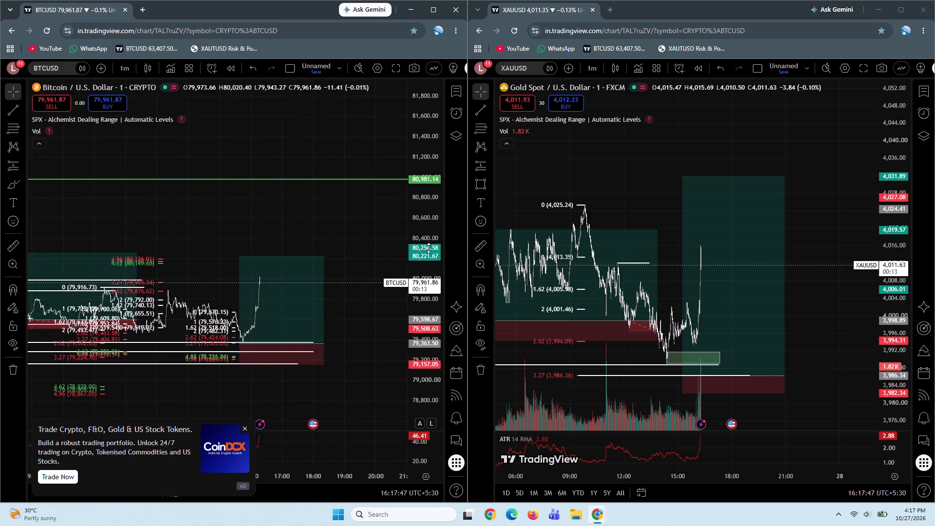
{"action": "left_click_drag", "start_coordinate": [429, 248], "coordinate": [434, 298]}
{"action": "left_click_drag", "start_coordinate": [300, 229], "coordinate": [305, 254]}
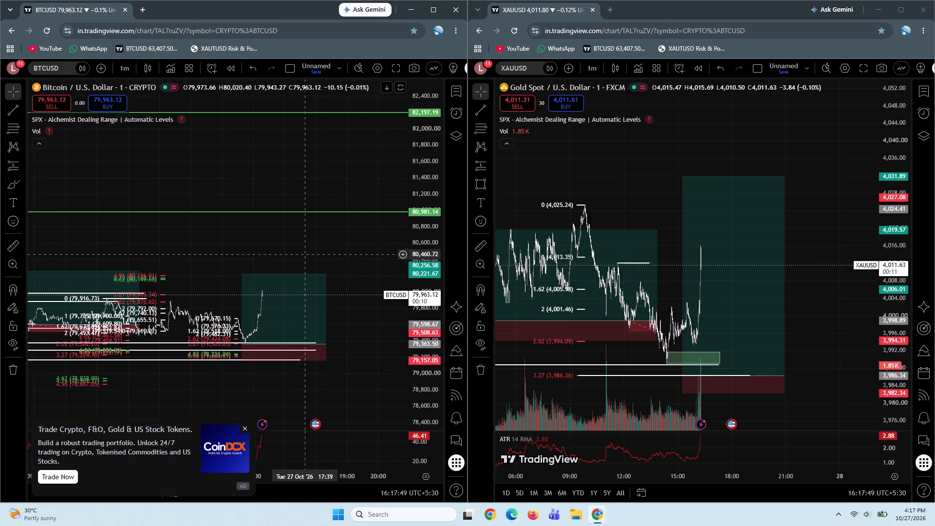
{"action": "left_click_drag", "start_coordinate": [358, 331], "coordinate": [350, 327]}
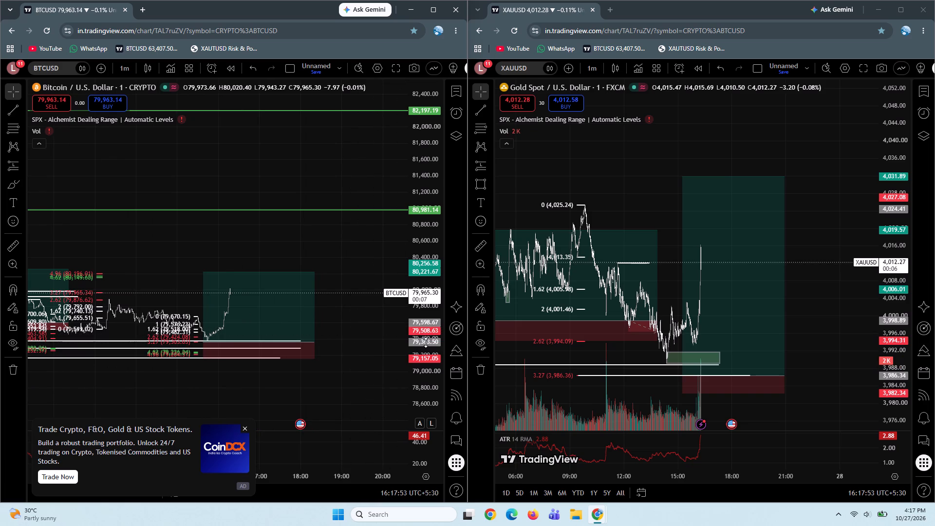
Tighten the BTCUSD long position to a stop at 79,323.36 and an entry at 79,383.32, starting at the recent swing low.
{"action": "left_click_drag", "start_coordinate": [426, 342], "coordinate": [432, 107]}
{"action": "left_click_drag", "start_coordinate": [346, 421], "coordinate": [343, 229]}
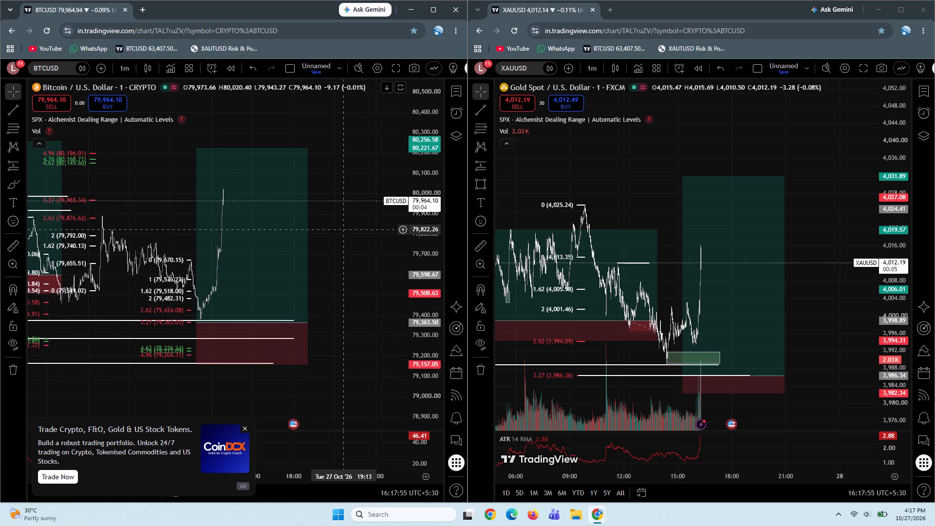
{"action": "left_click_drag", "start_coordinate": [196, 362], "coordinate": [210, 335]}
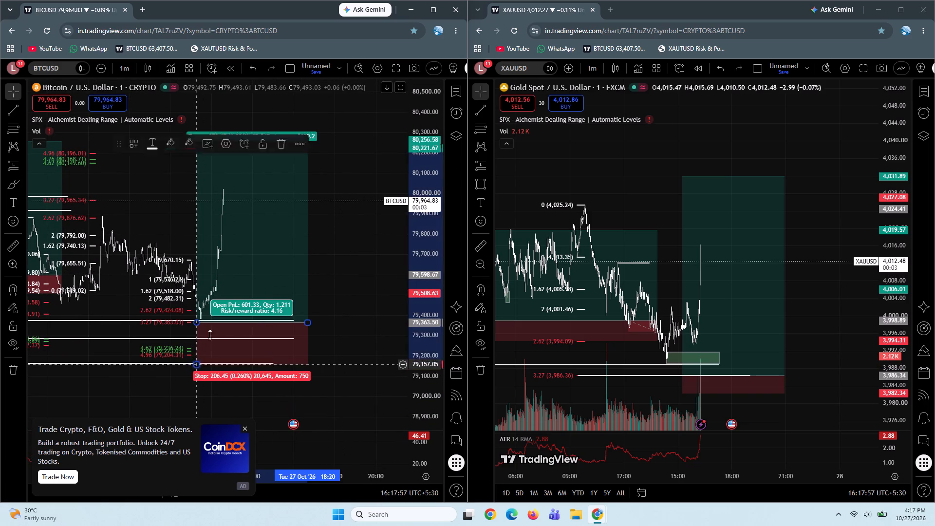
{"action": "left_click_drag", "start_coordinate": [210, 335], "coordinate": [211, 331]}
{"action": "left_click_drag", "start_coordinate": [194, 321], "coordinate": [203, 318]}
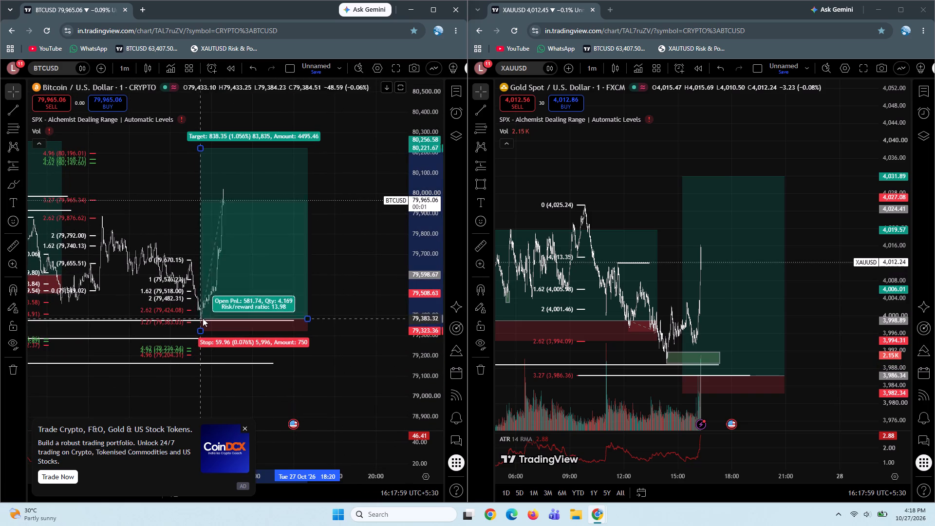
{"action": "left_click_drag", "start_coordinate": [203, 318], "coordinate": [200, 318]}
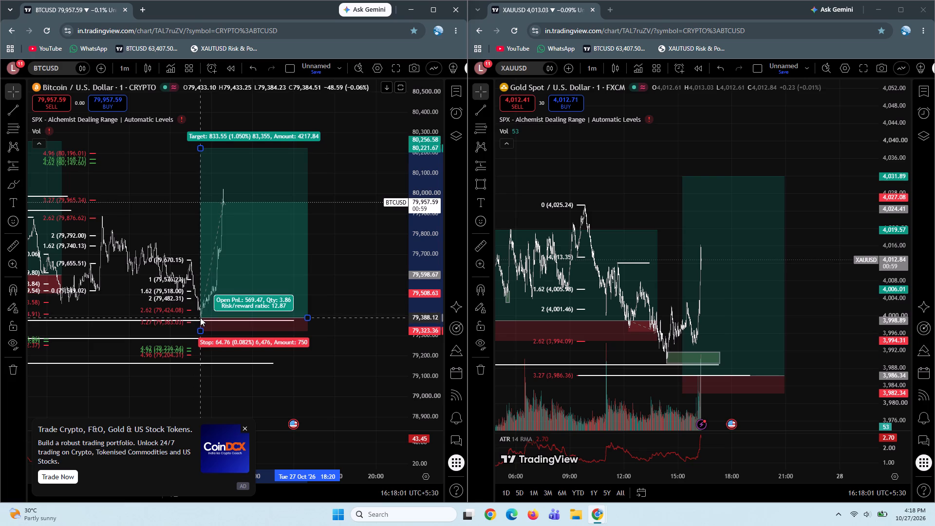
{"action": "left_click_drag", "start_coordinate": [200, 318], "coordinate": [200, 319]}
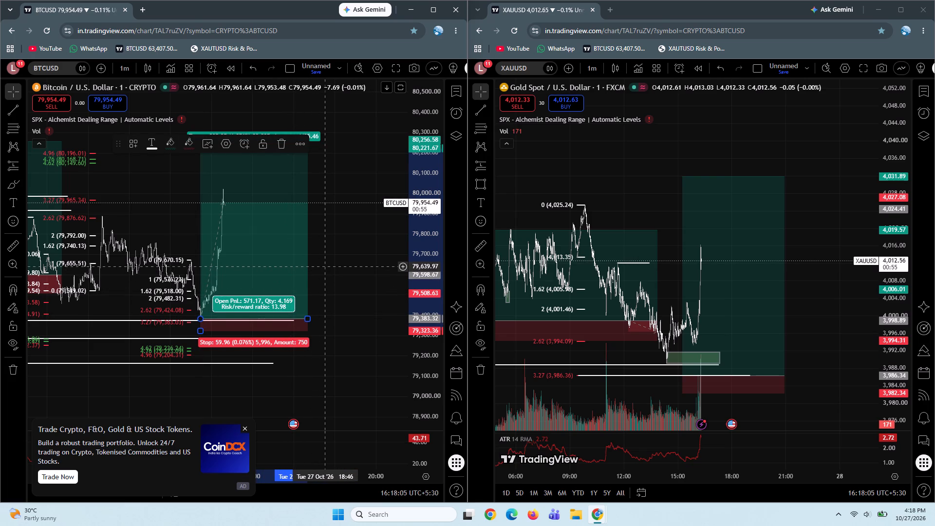
Measure the price distance from the BTCUSD long's entry level up to near its target, and clear the measurement.
{"action": "left_click", "coordinate": [11, 242]}
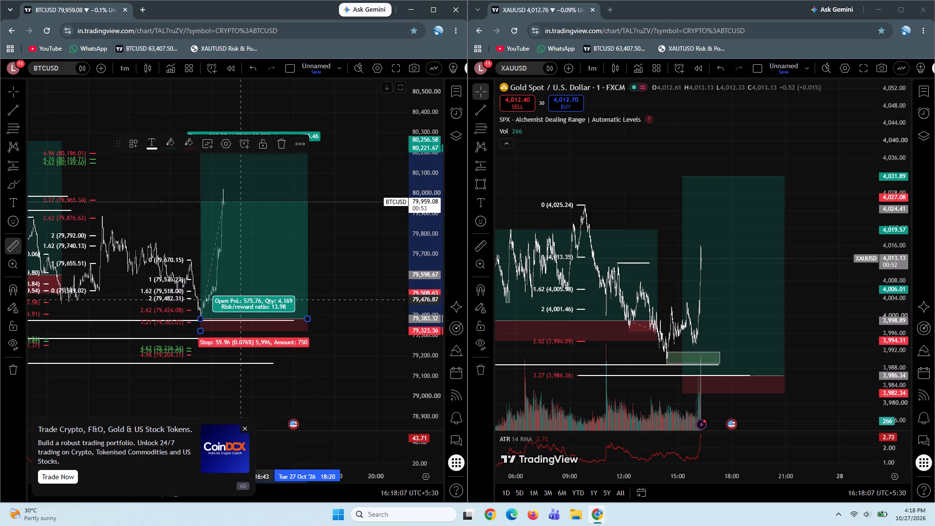
{"action": "left_click", "coordinate": [325, 318]}
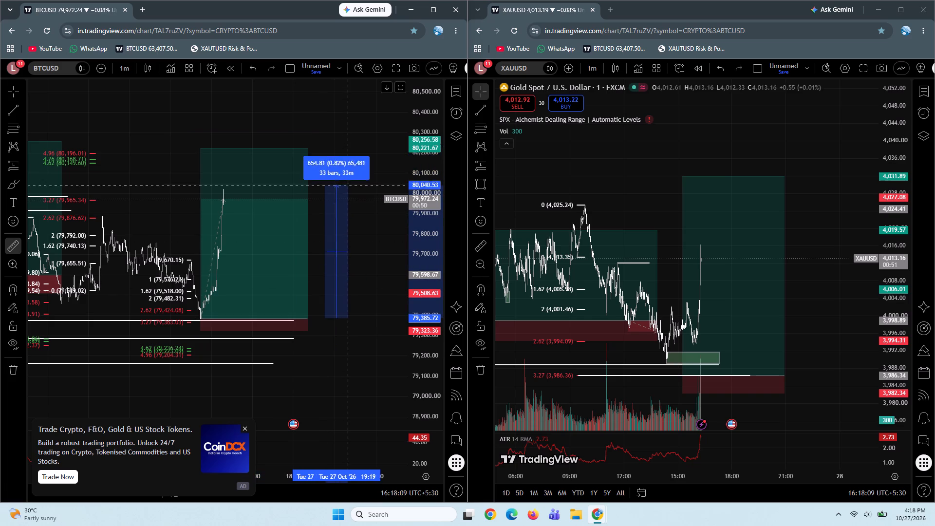
{"action": "left_click", "coordinate": [349, 150]}
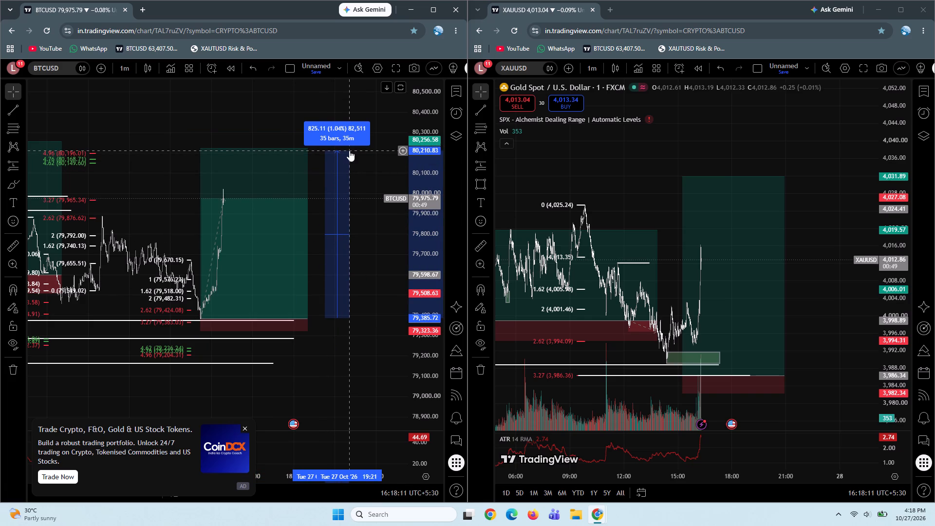
{"action": "left_click", "coordinate": [349, 150]}
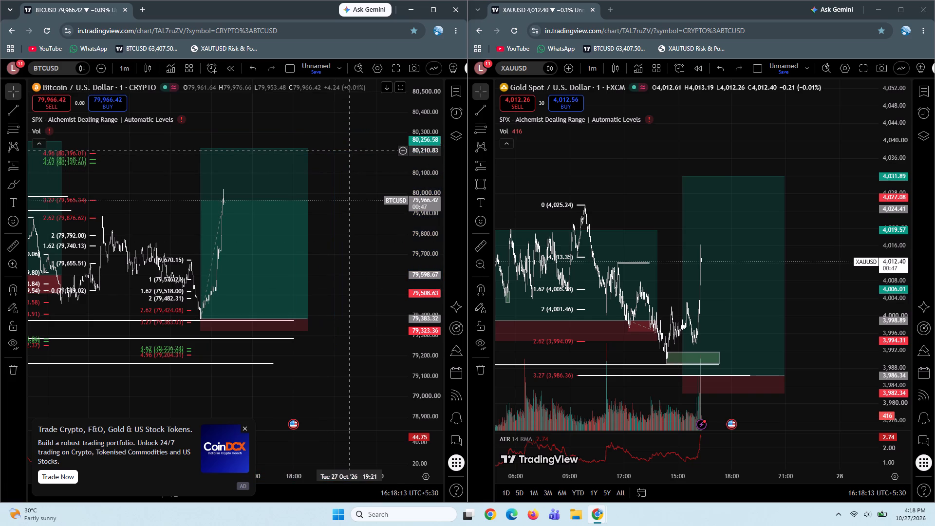
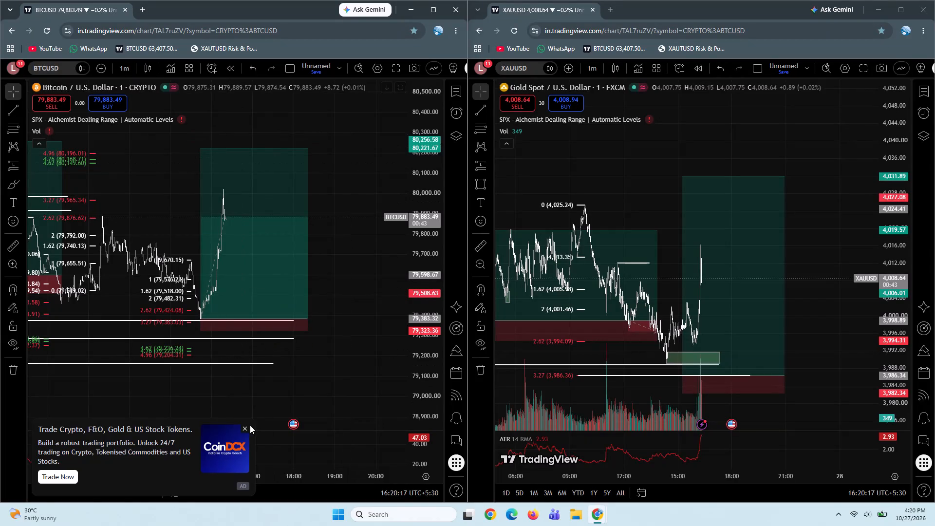
Examine the BTCUSD rise from its swing low within the planned long, compared with earlier price action and marked levels.
{"action": "left_click", "coordinate": [243, 427]}
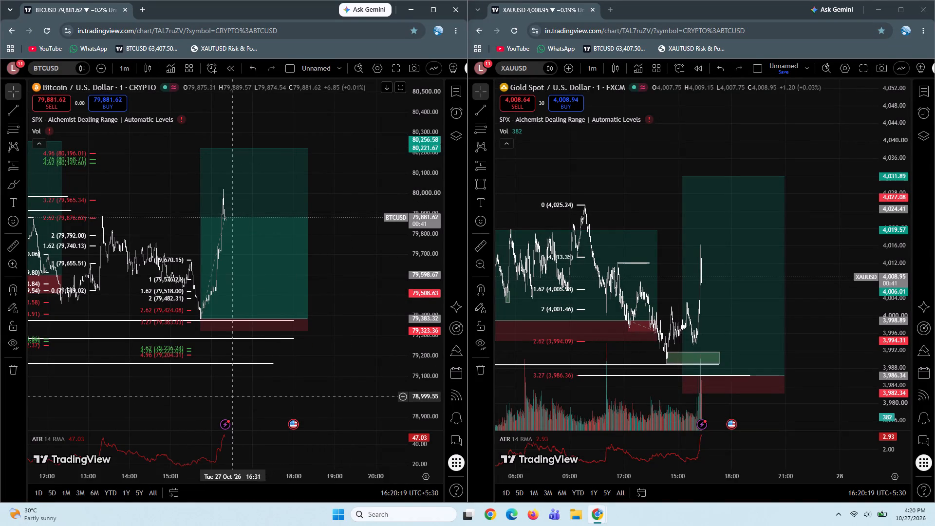
{"action": "left_click_drag", "start_coordinate": [220, 390], "coordinate": [371, 387]}
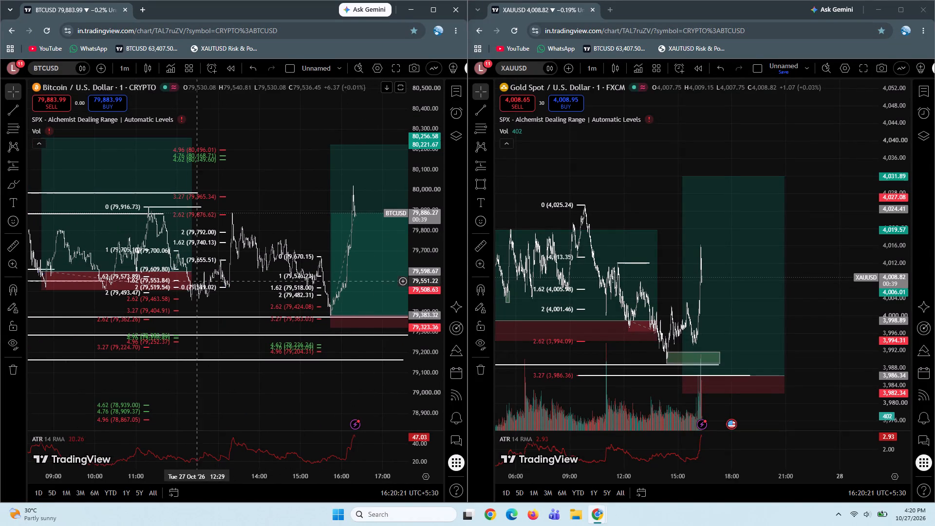
{"action": "left_click_drag", "start_coordinate": [257, 142], "coordinate": [229, 151]}
{"action": "left_click", "coordinate": [229, 151]}
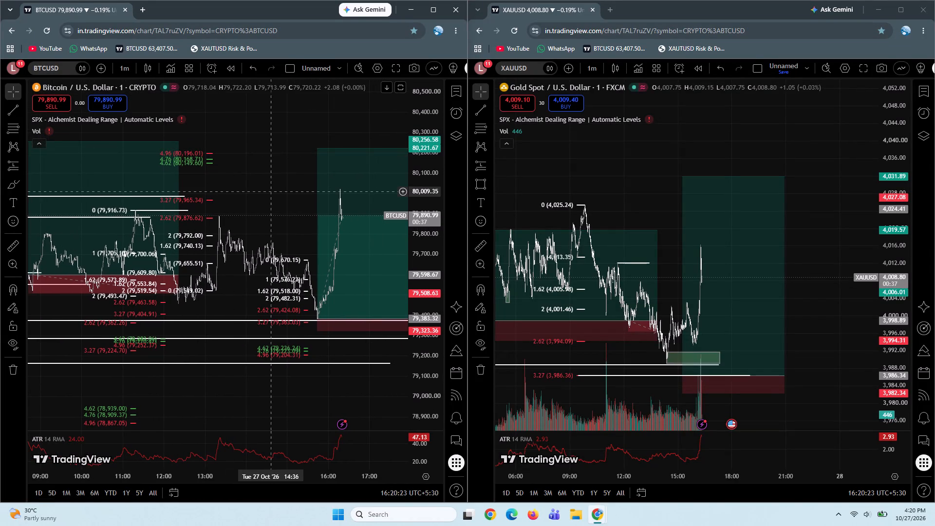
{"action": "left_click_drag", "start_coordinate": [271, 191], "coordinate": [185, 205]}
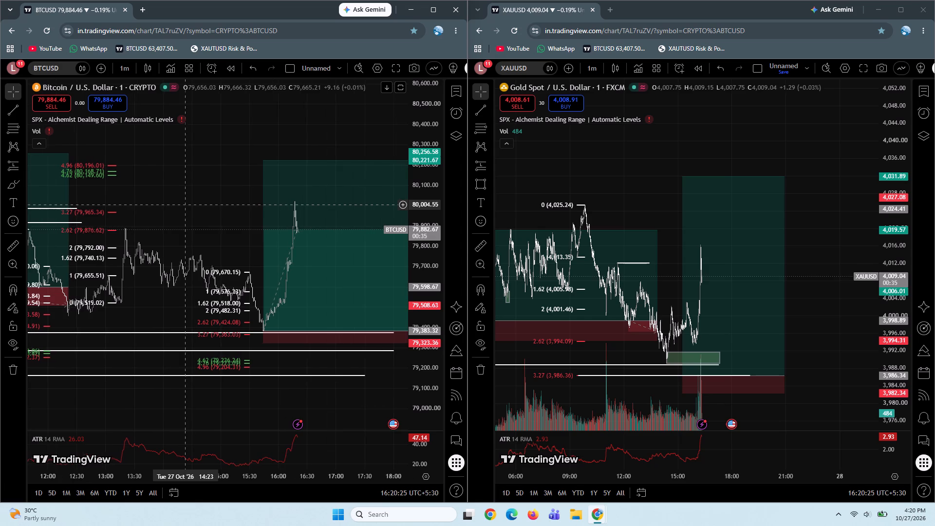
{"action": "left_click_drag", "start_coordinate": [231, 228], "coordinate": [135, 245]}
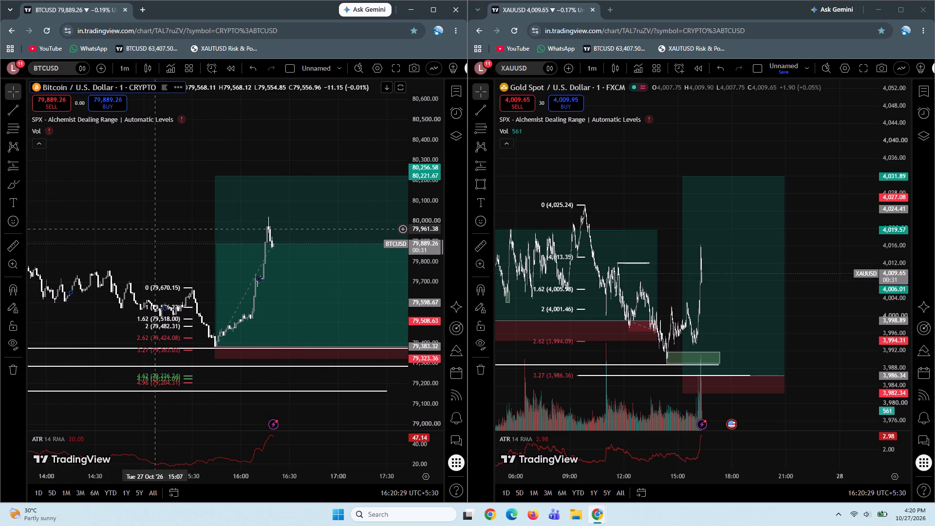
{"action": "left_click_drag", "start_coordinate": [154, 229], "coordinate": [34, 245]}
{"action": "left_click_drag", "start_coordinate": [295, 161], "coordinate": [270, 160]}
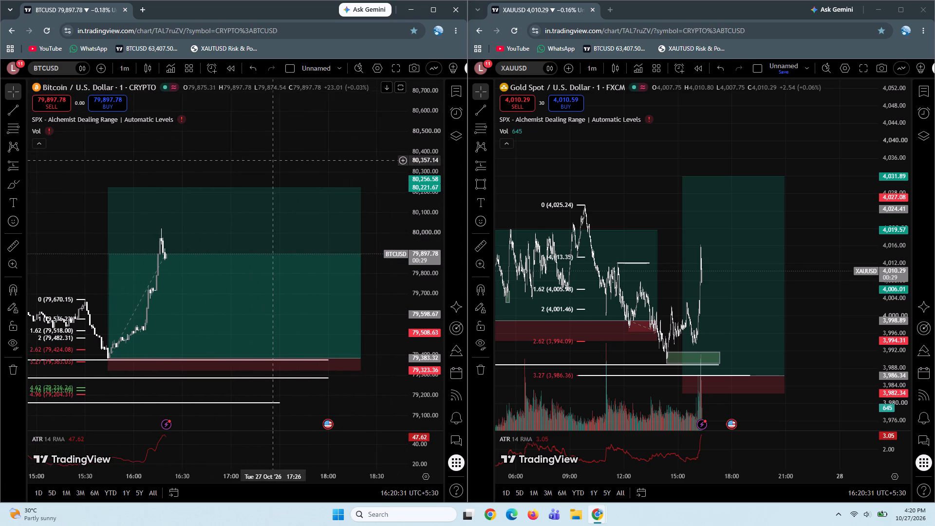
{"action": "left_click_drag", "start_coordinate": [270, 160], "coordinate": [269, 160]}
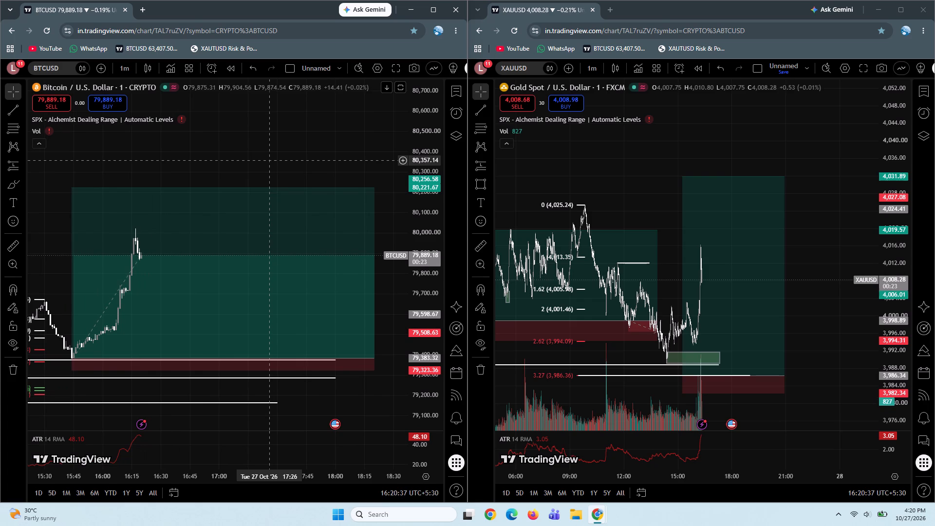
Set the BTCUSD long position's stop colour to white and its lines to dark grey.
{"action": "left_click", "coordinate": [304, 323]}
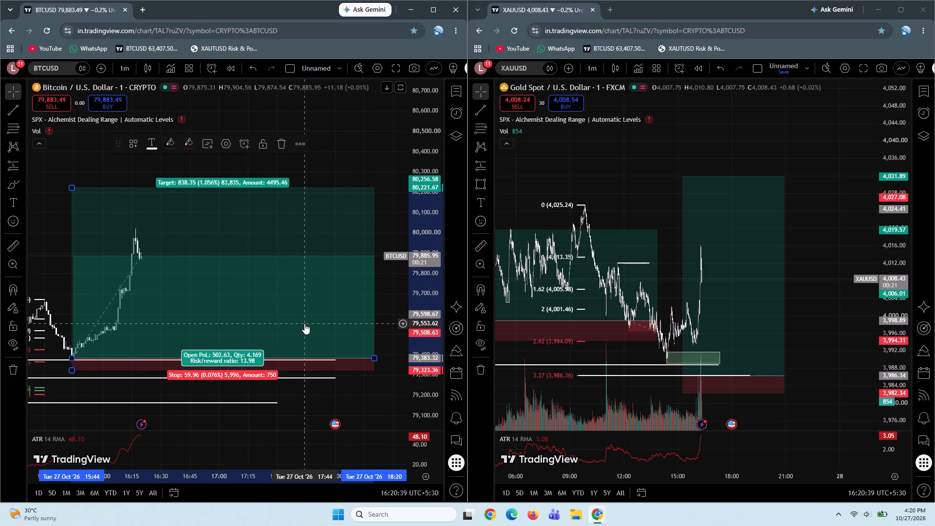
{"action": "left_click", "coordinate": [226, 143]}
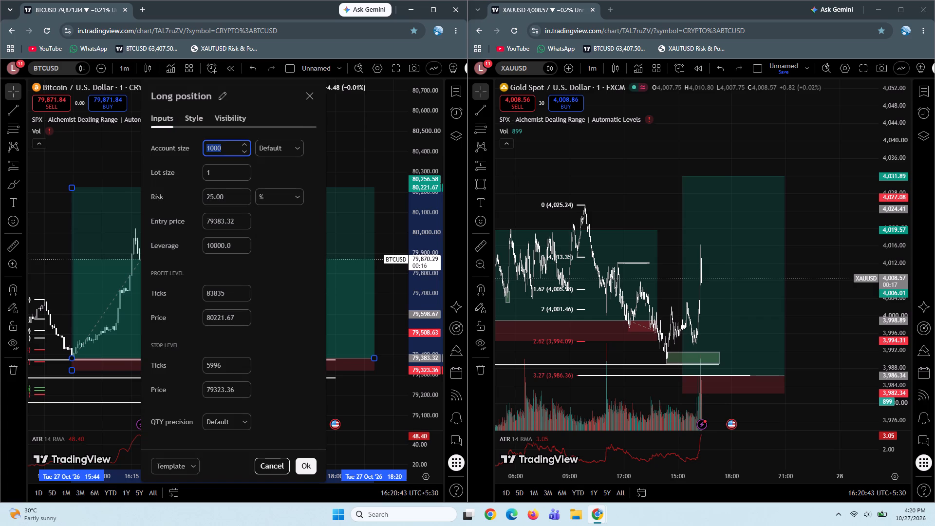
{"action": "left_click", "coordinate": [197, 120]}
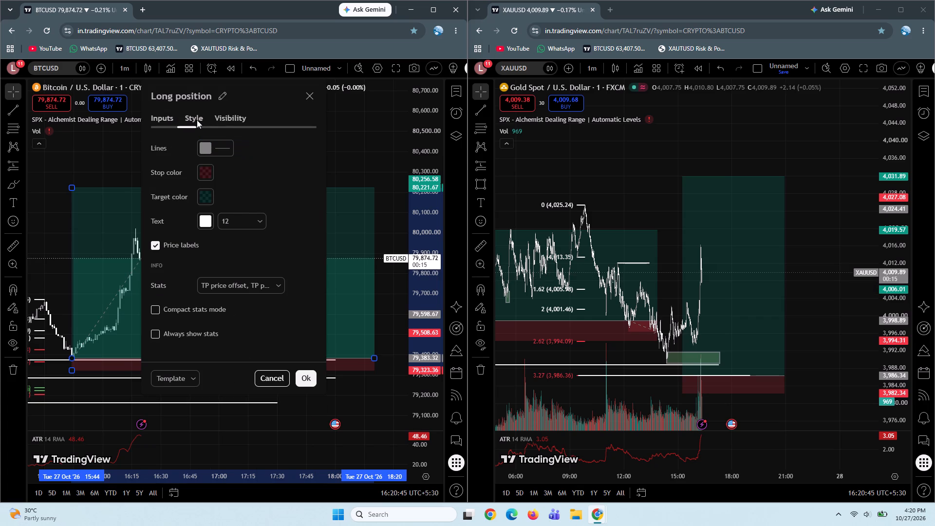
{"action": "left_click", "coordinate": [202, 177]}
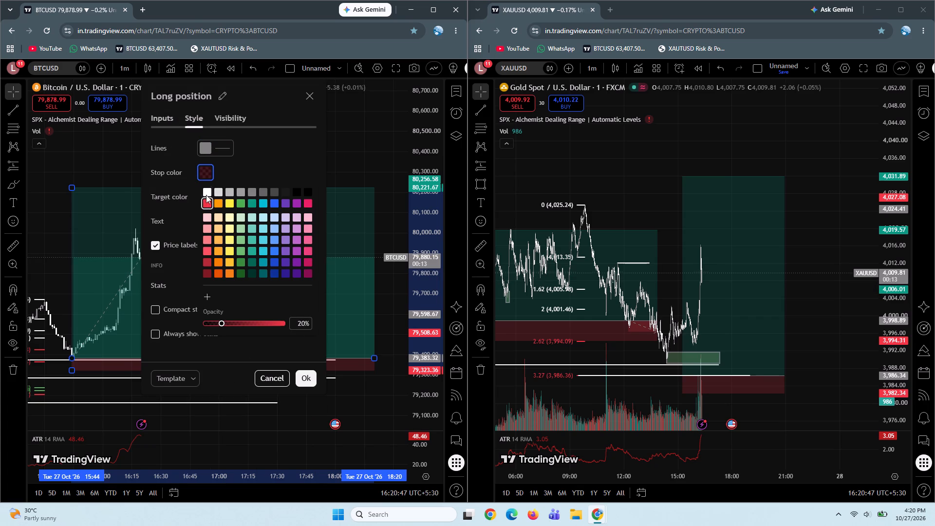
{"action": "left_click", "coordinate": [206, 194]}
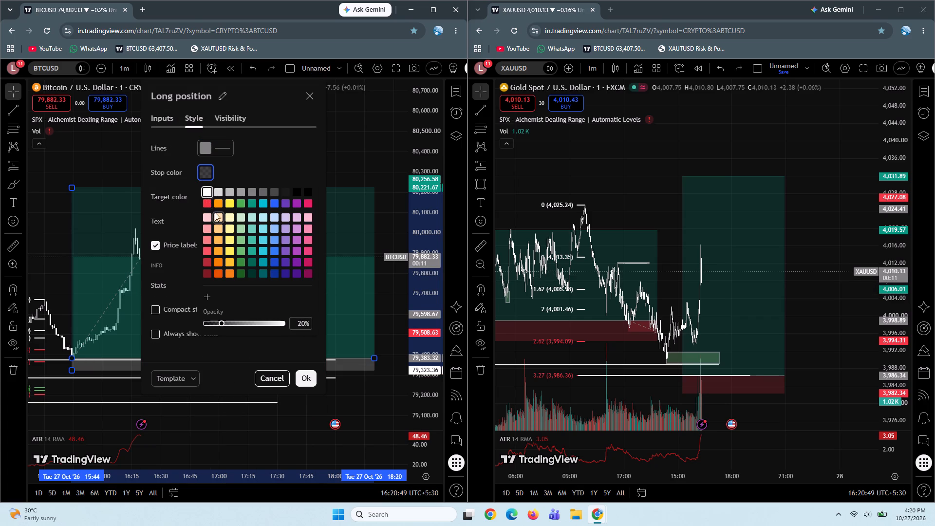
{"action": "left_click", "coordinate": [206, 149]}
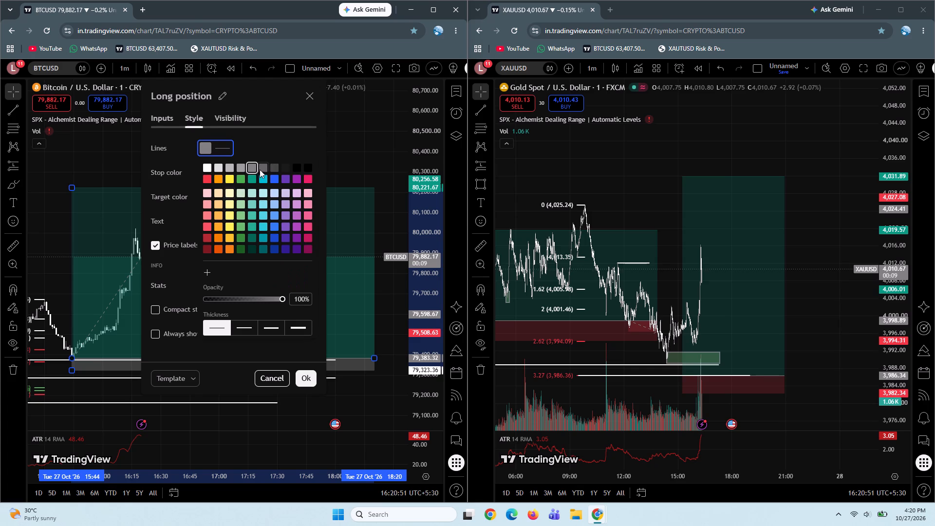
{"action": "left_click", "coordinate": [272, 169]}
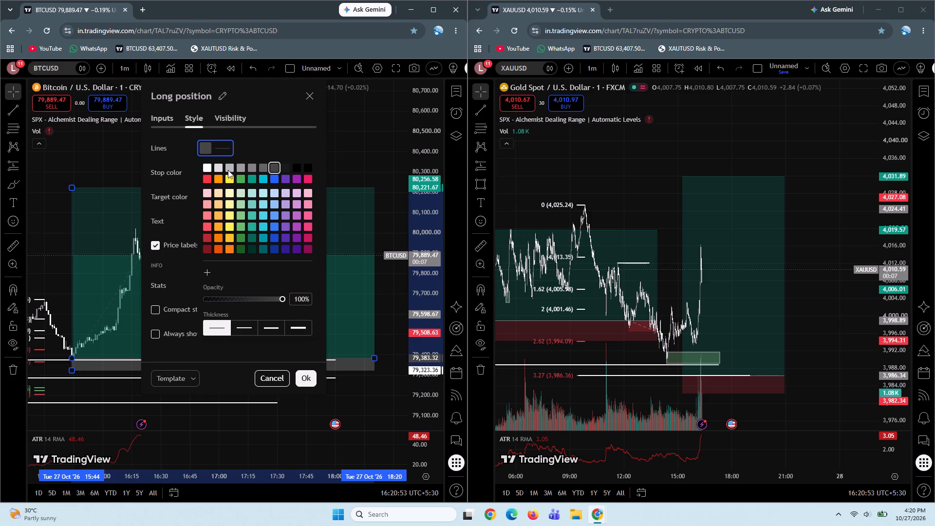
{"action": "left_click", "coordinate": [274, 137]}
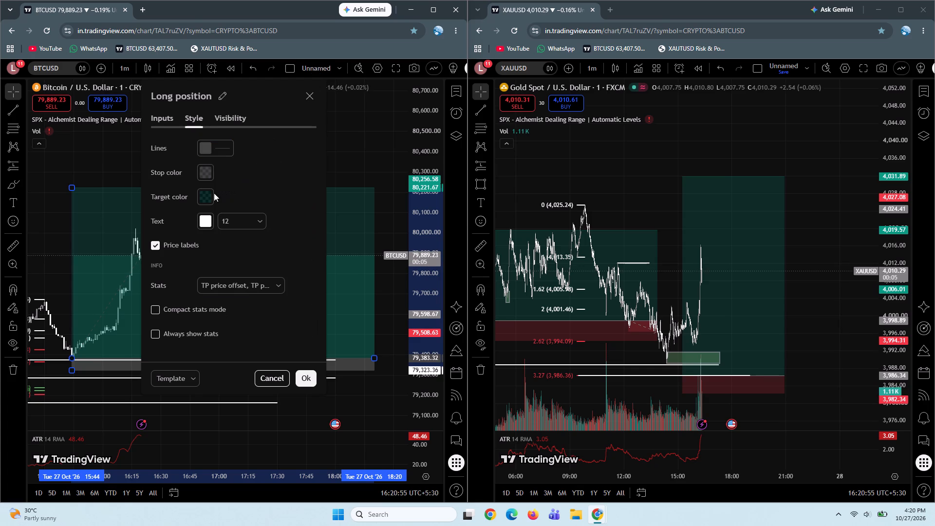
Recolour the BTCUSD long position's target zone to medium grey at 20% opacity.
{"action": "left_click", "coordinate": [201, 196]}
{"action": "left_click", "coordinate": [280, 216]}
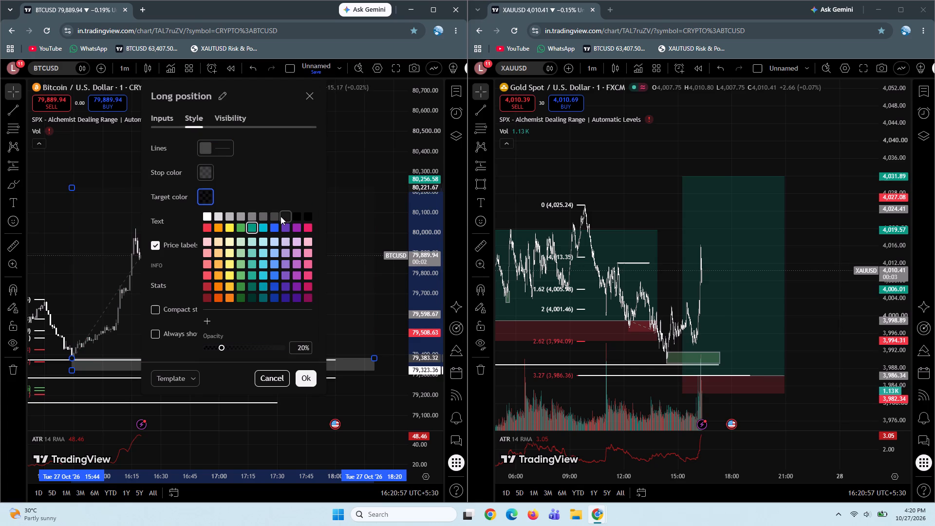
{"action": "left_click", "coordinate": [204, 216]}
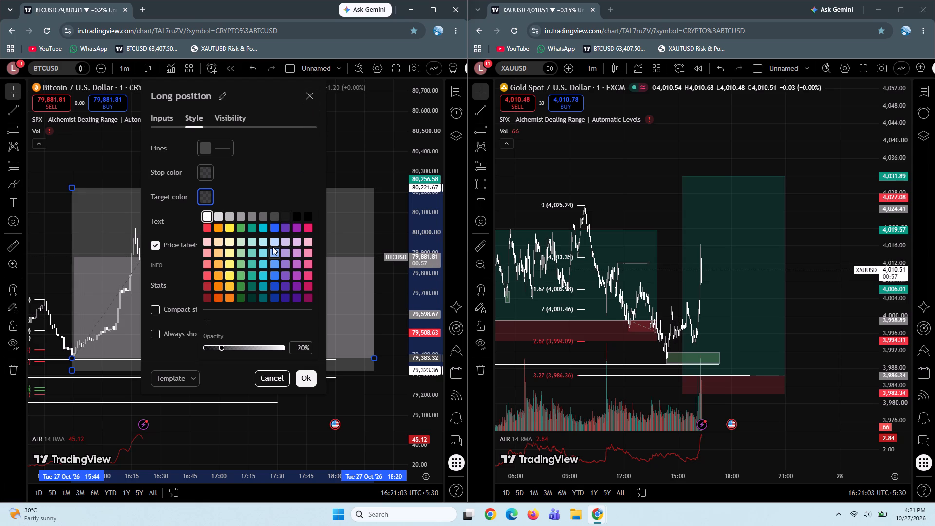
{"action": "left_click", "coordinate": [266, 217]}
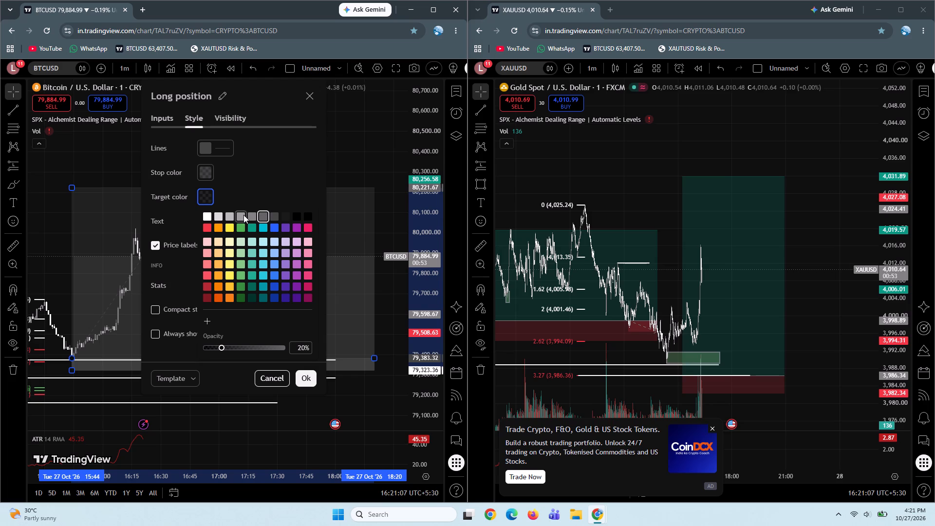
{"action": "left_click", "coordinate": [243, 215]}
Set the BTCUSD long position's stop colour to light grey and apply the style changes.
{"action": "left_click", "coordinate": [203, 174]}
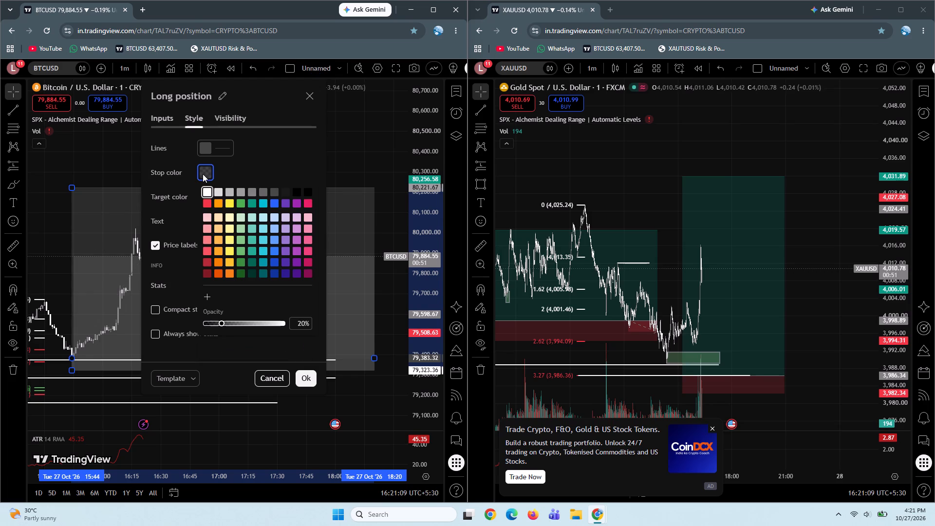
{"action": "left_click", "coordinate": [205, 196]}
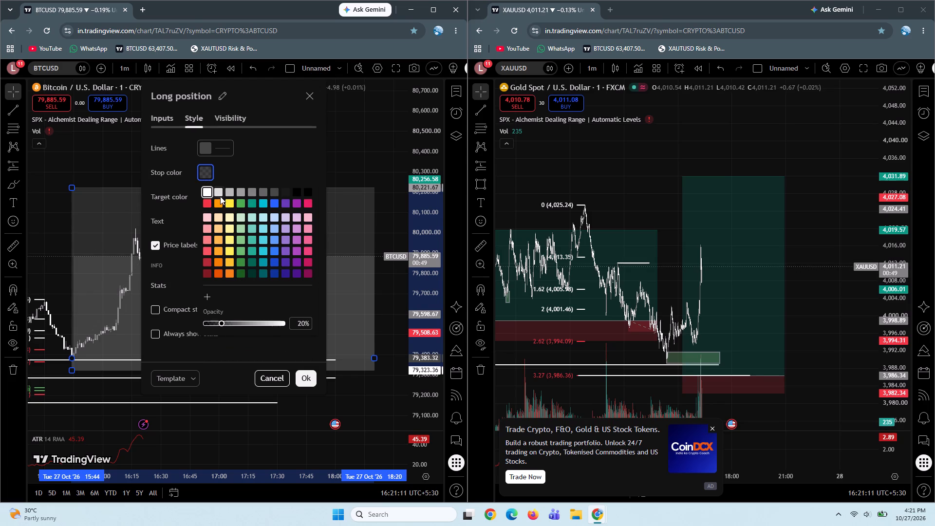
{"action": "left_click", "coordinate": [220, 196]}
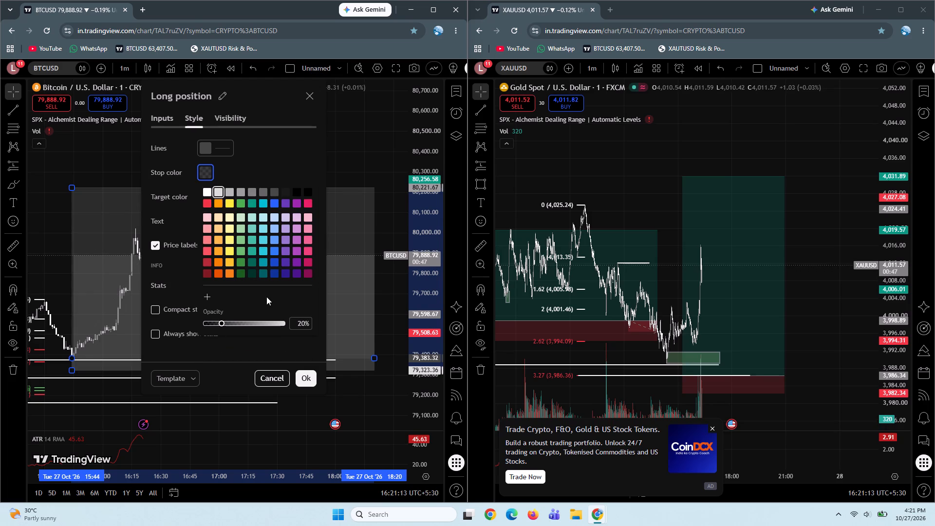
{"action": "left_click", "coordinate": [304, 374]}
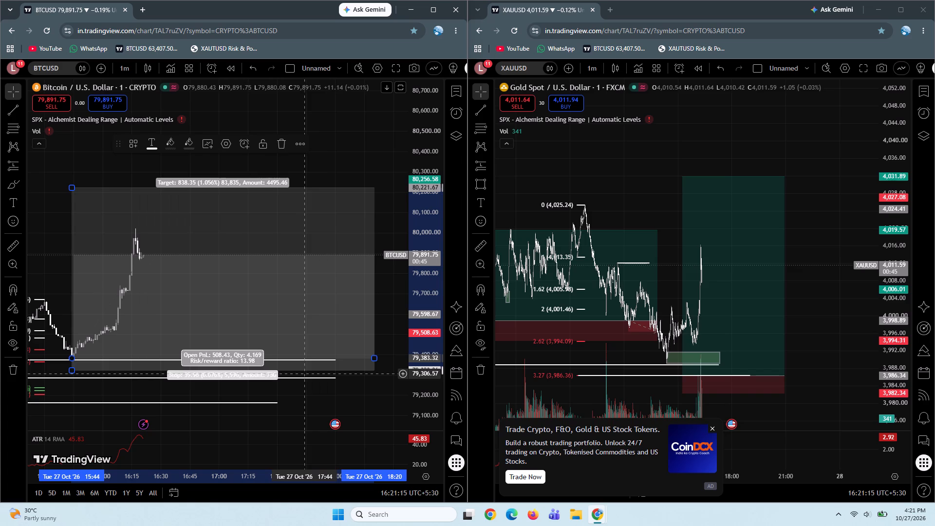
{"action": "left_click", "coordinate": [322, 403]}
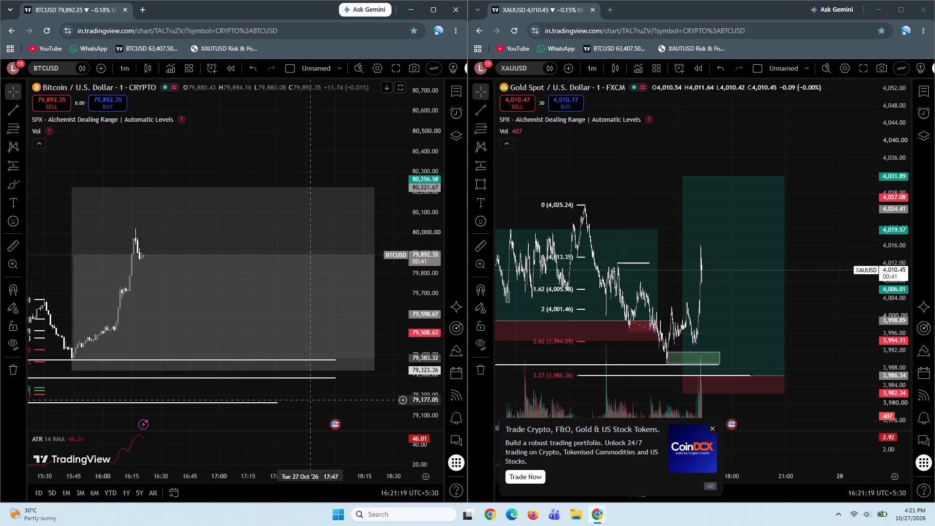
Delete the planned XAUUSD long position with its entry at 3,986.34.
{"action": "left_click", "coordinate": [700, 271]}
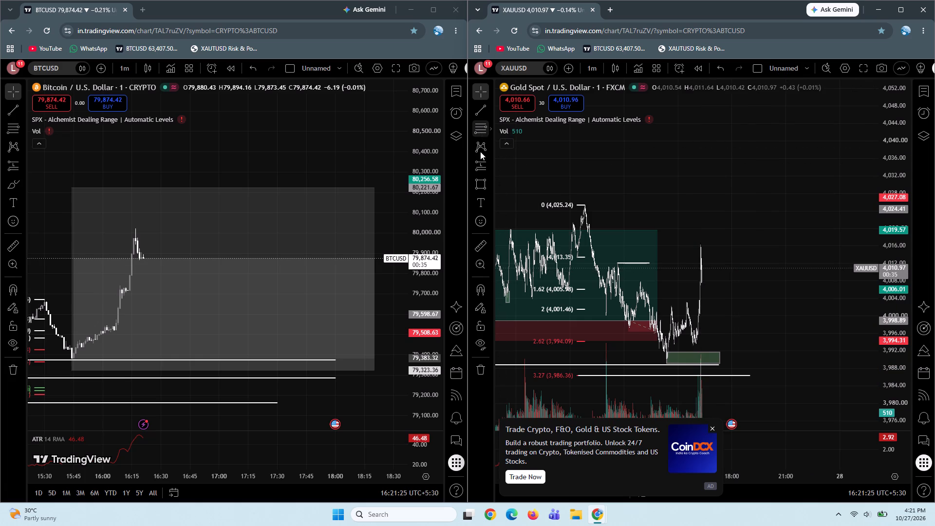
Place a new XAUUSD long position at the recent swing low with entry 3,995.00 and target 4,015.72.
{"action": "left_click", "coordinate": [482, 165]}
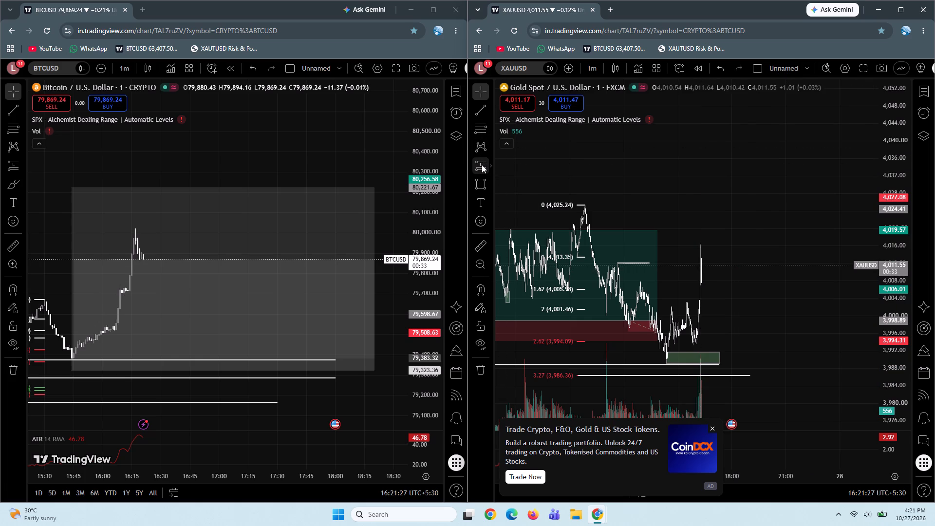
{"action": "left_click", "coordinate": [694, 338]}
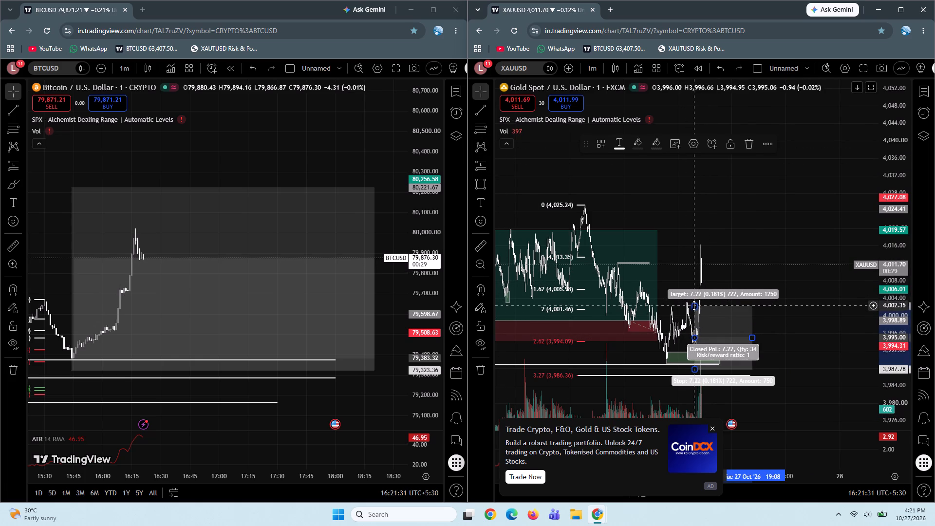
{"action": "left_click_drag", "start_coordinate": [694, 305], "coordinate": [716, 247]}
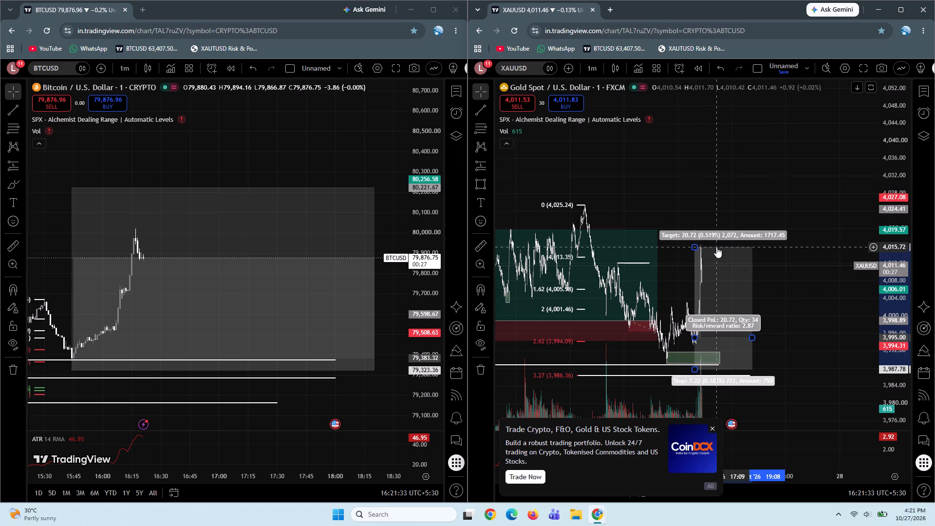
Delete the older XAUUSD long position with its entry at 3,998.89.
{"action": "left_click", "coordinate": [602, 236]}
{"action": "key", "text": "Delete"}
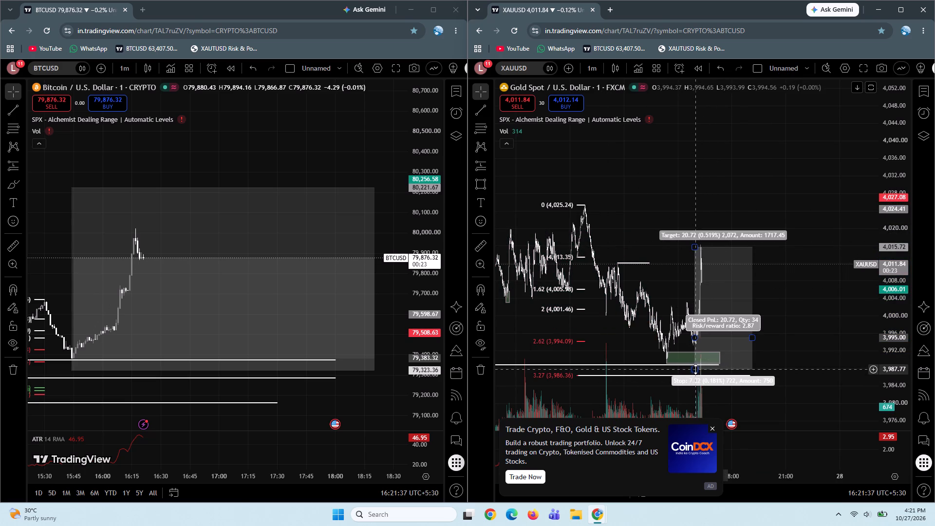
Tighten the new XAUUSD long position's stop to 3,992.89 and dismiss the advertisement covering the chart.
{"action": "left_click_drag", "start_coordinate": [695, 369], "coordinate": [717, 347]}
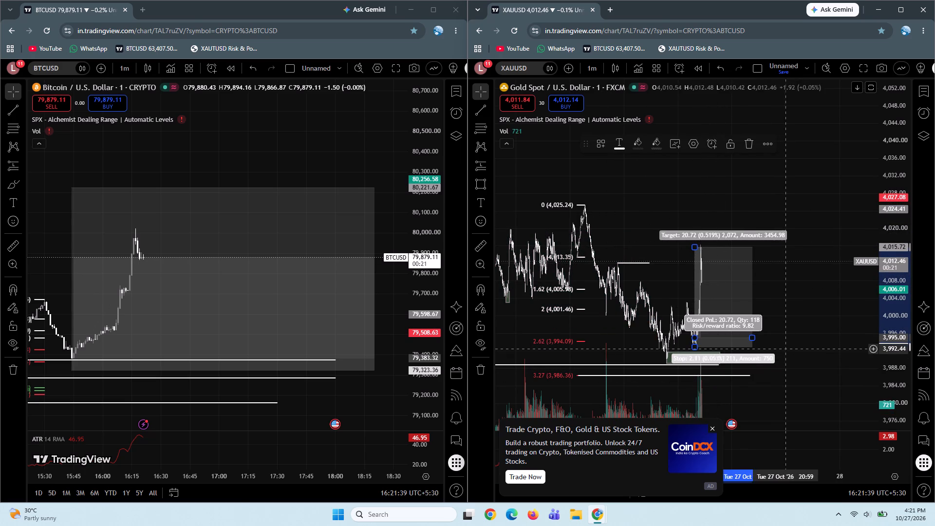
{"action": "left_click_drag", "start_coordinate": [786, 349], "coordinate": [737, 323]}
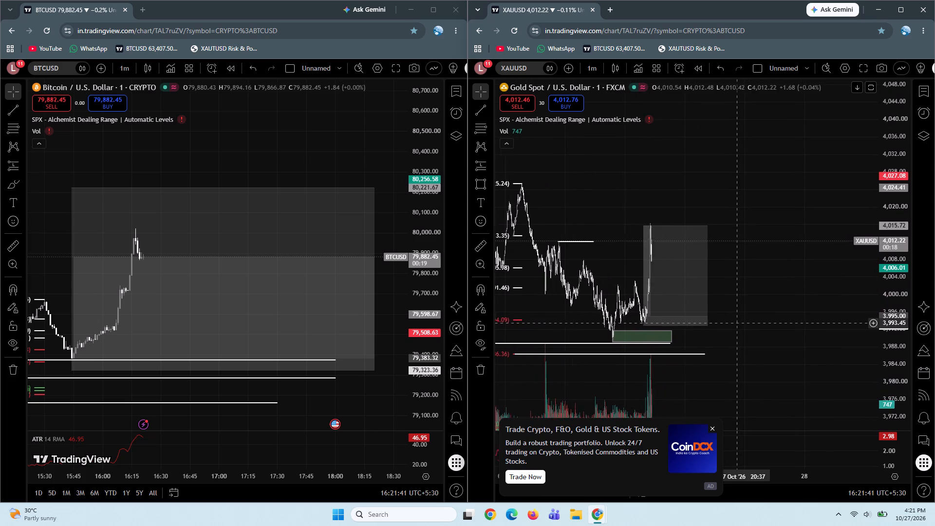
{"action": "left_click", "coordinate": [713, 429]}
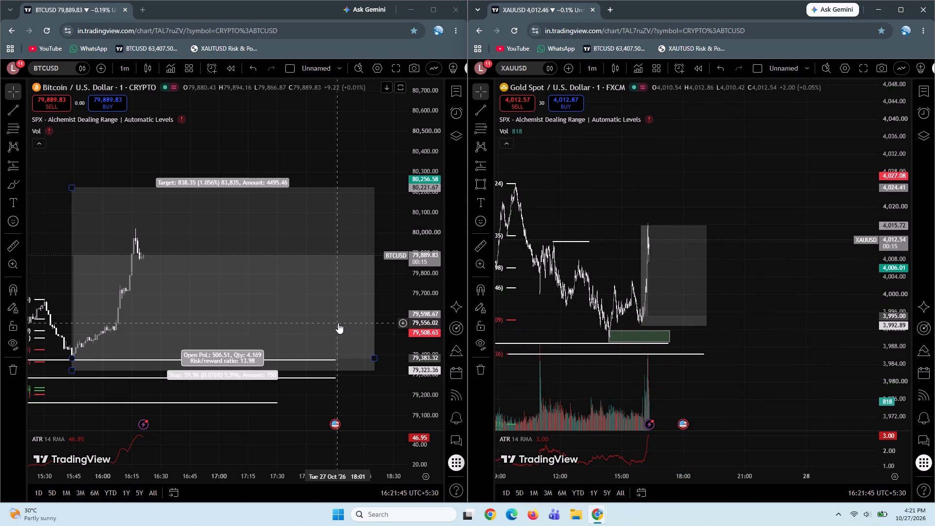
Change the BTCUSD long position's text colour to light grey and reselect the position.
{"action": "left_click", "coordinate": [256, 371]}
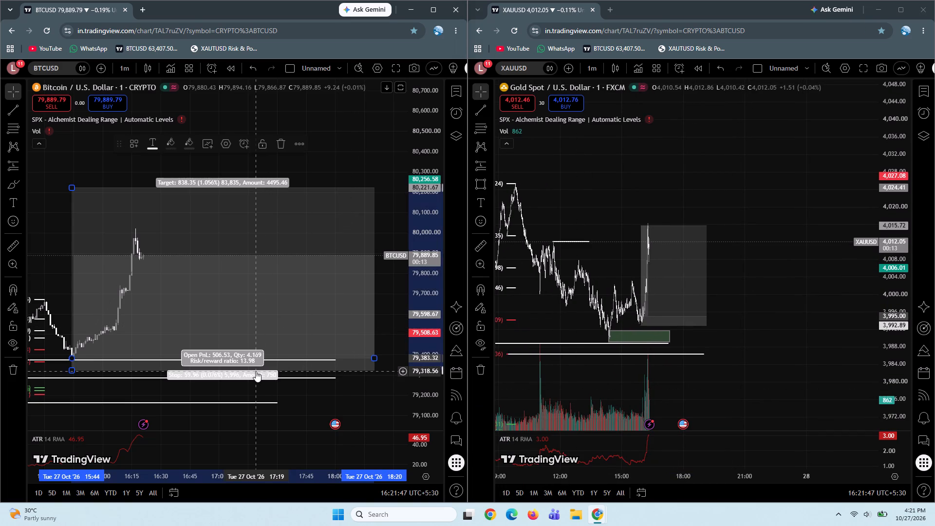
{"action": "left_click", "coordinate": [225, 144]}
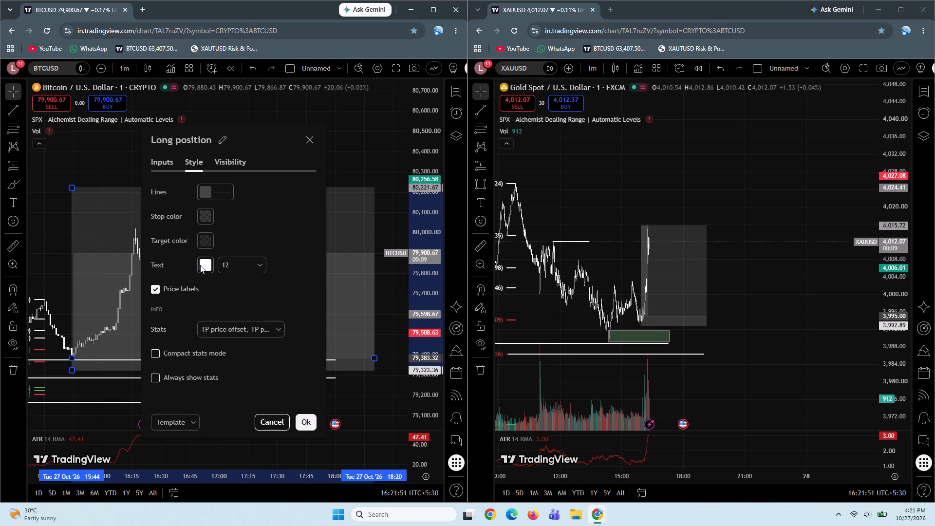
{"action": "left_click", "coordinate": [200, 265]}
{"action": "left_click", "coordinate": [221, 285]}
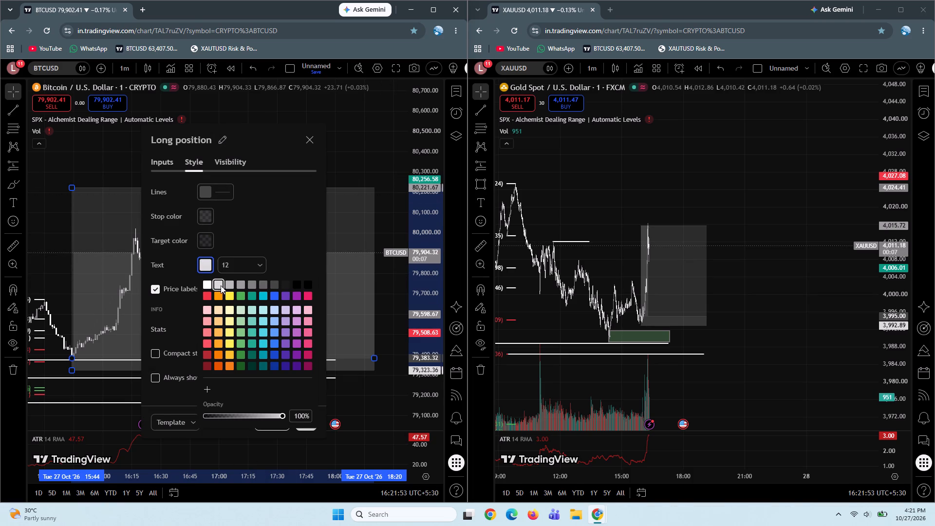
{"action": "left_click", "coordinate": [58, 245]}
{"action": "left_click", "coordinate": [196, 327]}
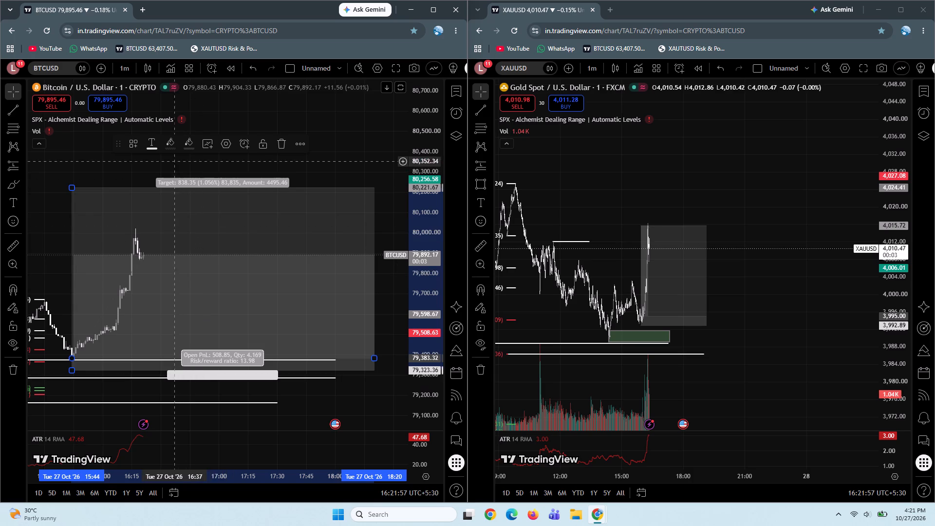
Set the BTCUSD long position's text colour to white, using its style settings to apply it.
{"action": "left_click", "coordinate": [153, 148]}
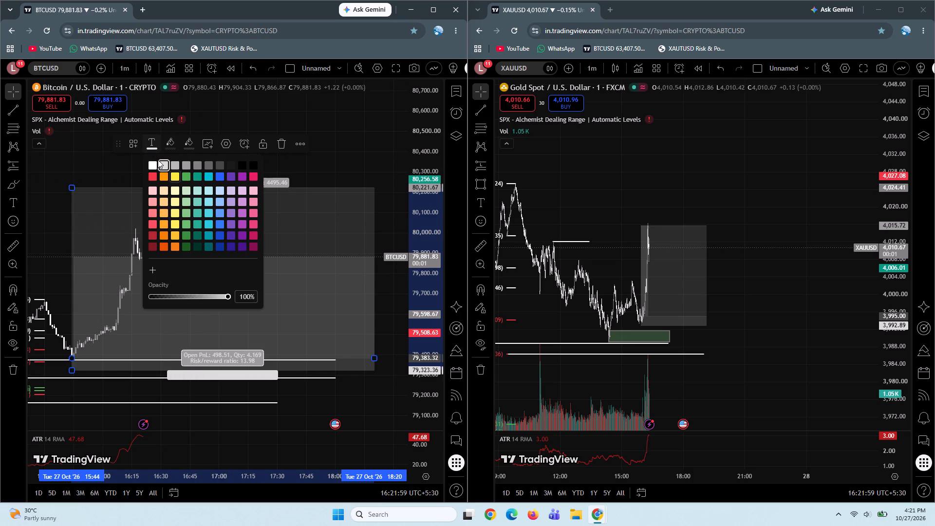
{"action": "left_click", "coordinate": [150, 164]}
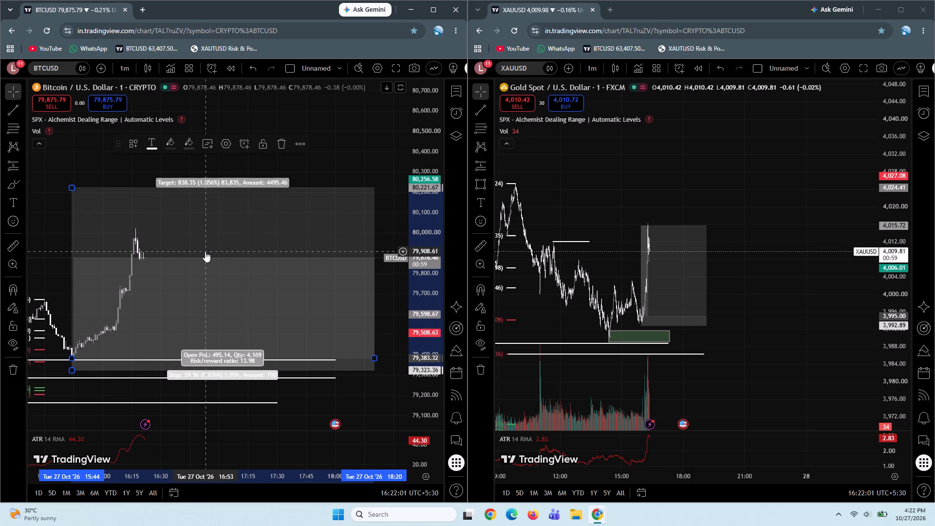
{"action": "left_click", "coordinate": [224, 148]}
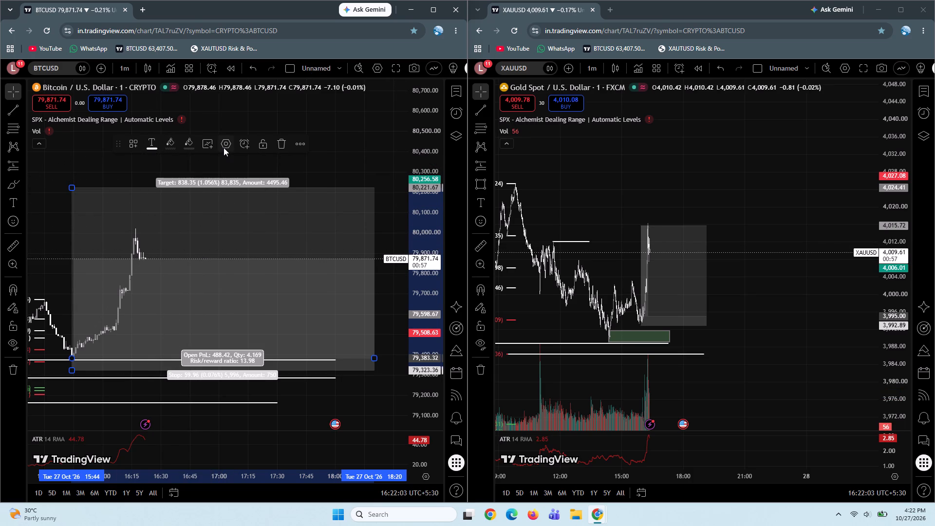
{"action": "left_click", "coordinate": [206, 265]}
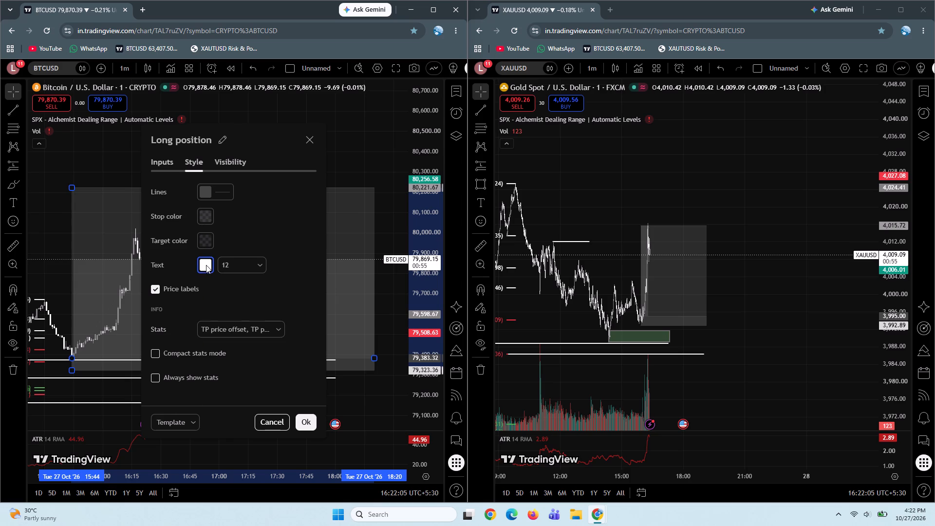
{"action": "left_click", "coordinate": [275, 284]}
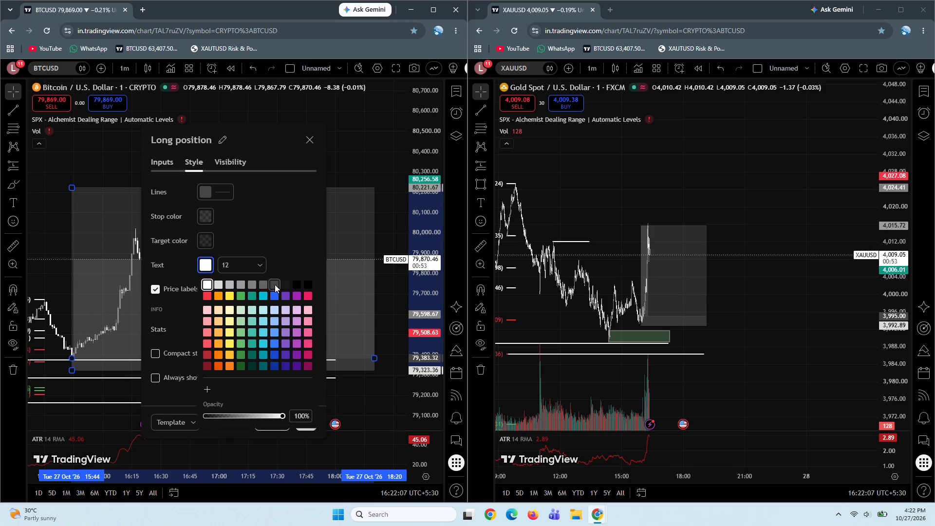
{"action": "left_click", "coordinate": [205, 286]}
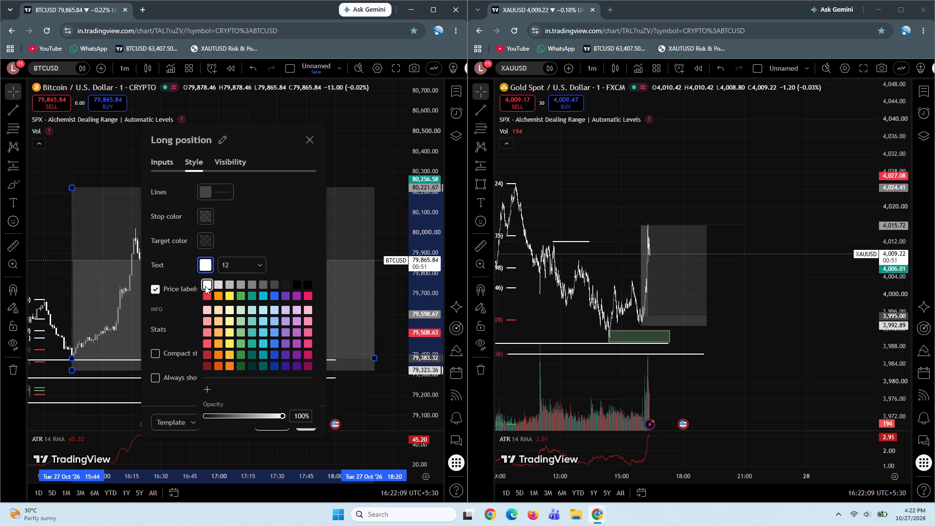
{"action": "left_click", "coordinate": [186, 311]}
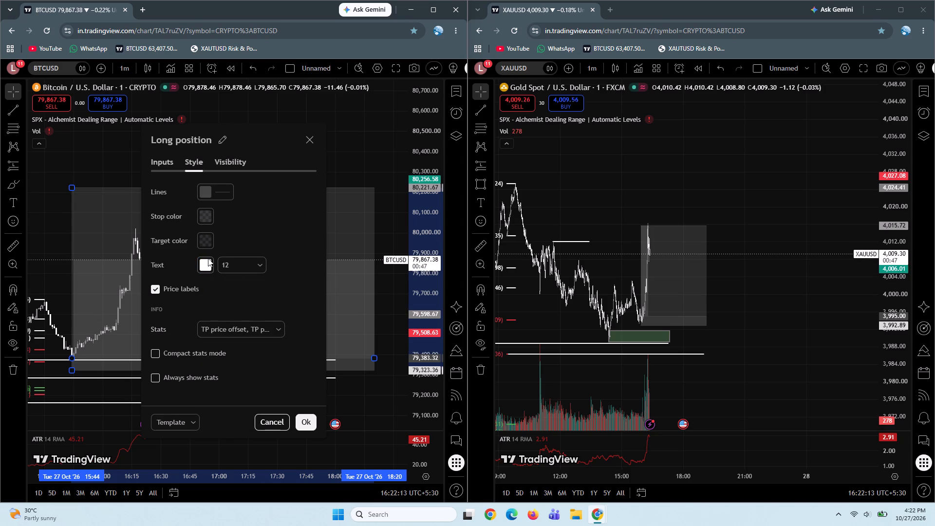
Change the BTCUSD long position's target colour to white at 24% opacity, close its settings and deselect the position.
{"action": "left_click", "coordinate": [210, 244]}
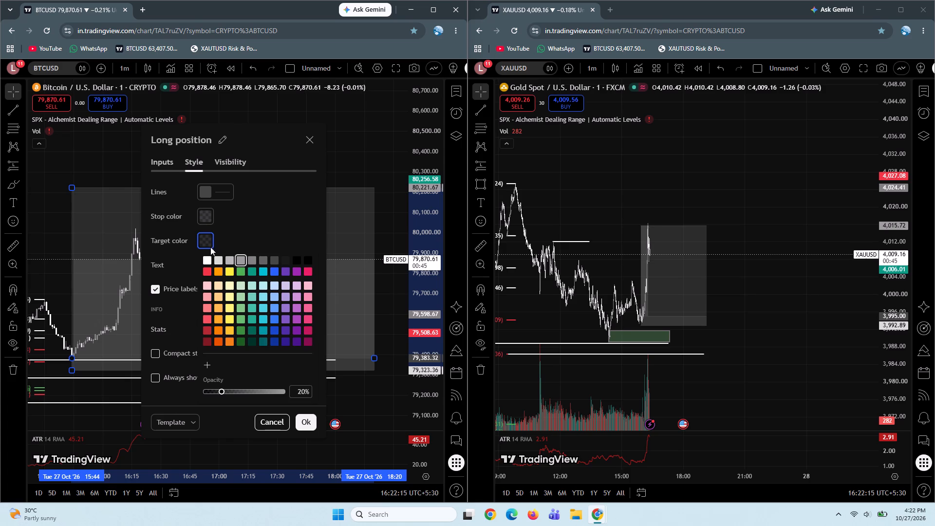
{"action": "left_click", "coordinate": [207, 263]}
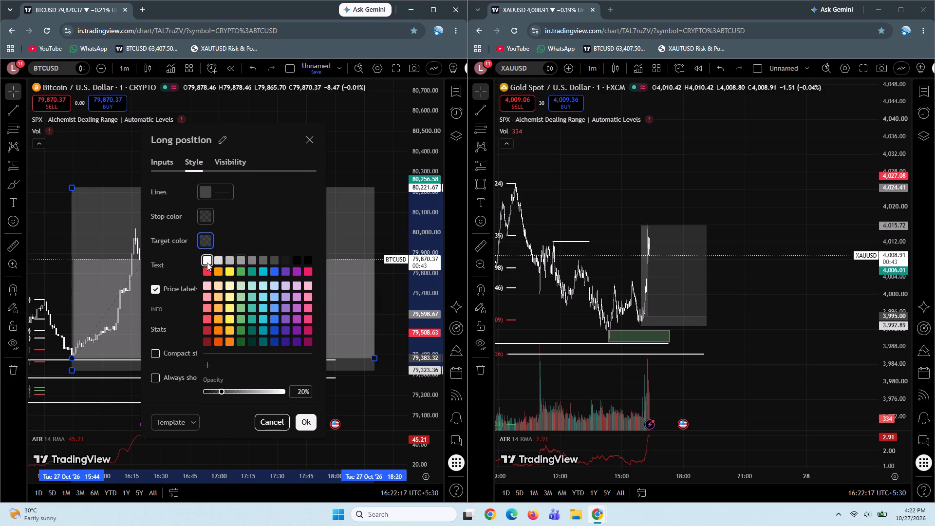
{"action": "left_click", "coordinate": [205, 238]}
{"action": "left_click", "coordinate": [204, 214]}
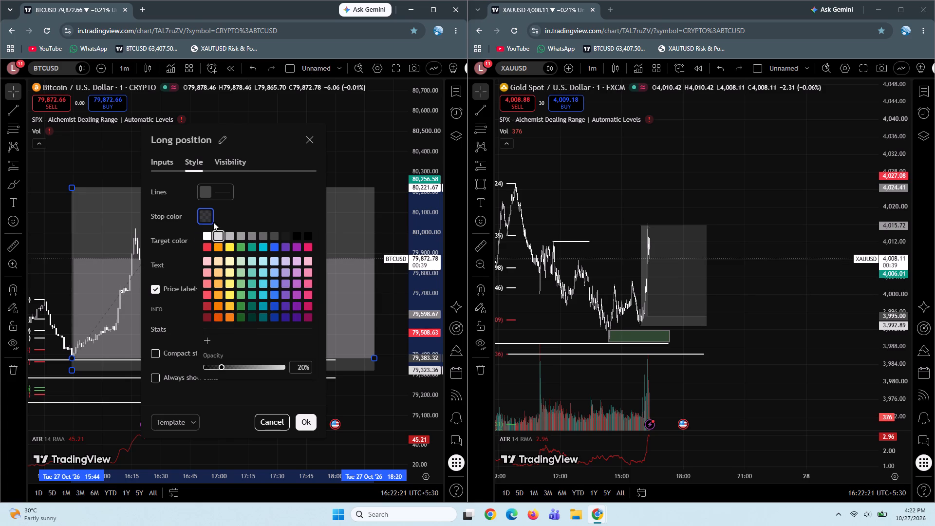
{"action": "left_click", "coordinate": [234, 214]}
{"action": "left_click", "coordinate": [210, 239]}
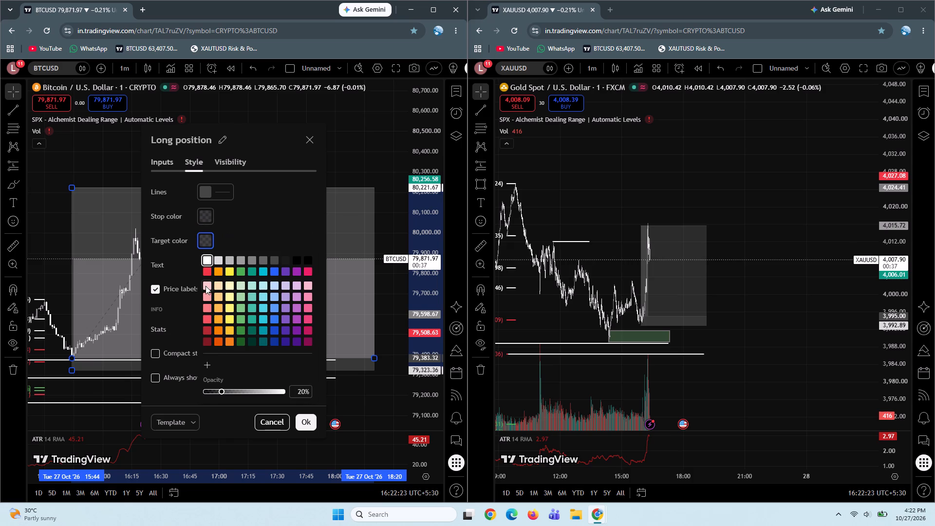
{"action": "left_click_drag", "start_coordinate": [223, 393], "coordinate": [231, 393]}
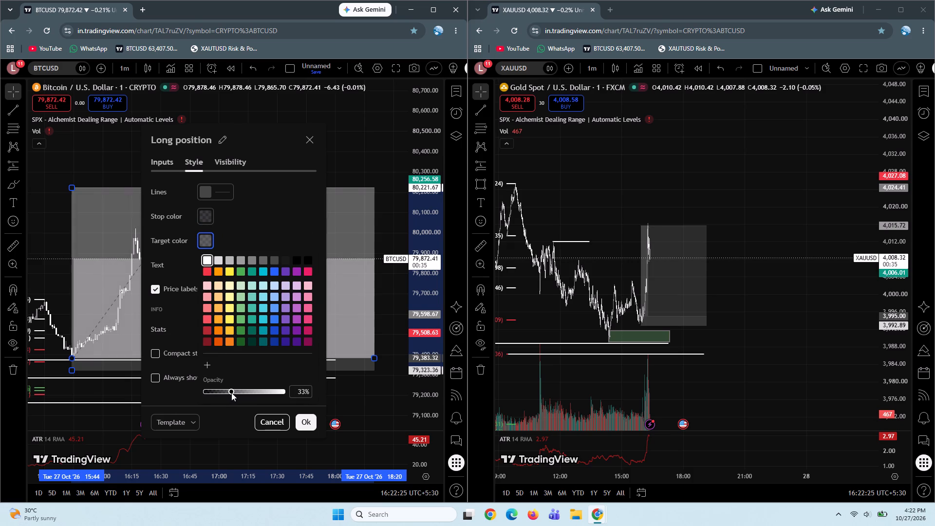
{"action": "left_click_drag", "start_coordinate": [231, 393], "coordinate": [232, 393]}
{"action": "left_click_drag", "start_coordinate": [232, 393], "coordinate": [224, 393]}
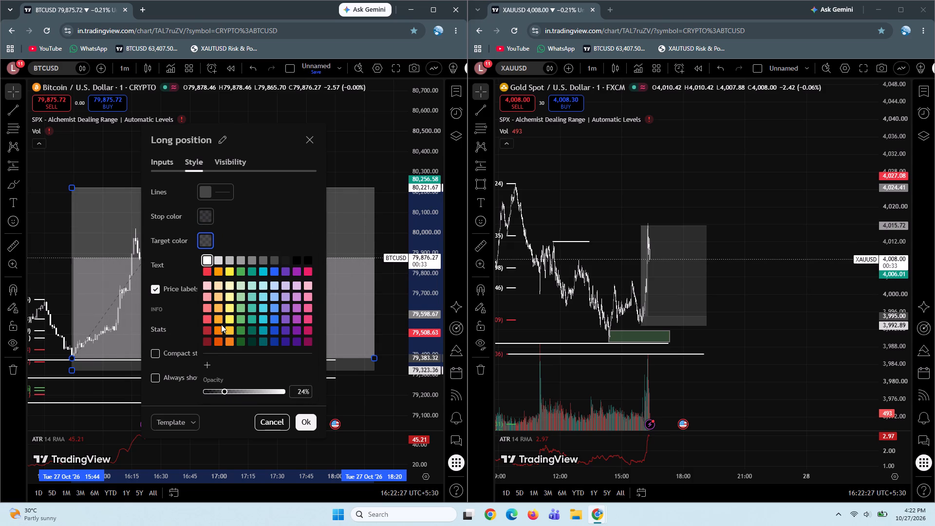
{"action": "left_click", "coordinate": [237, 221]}
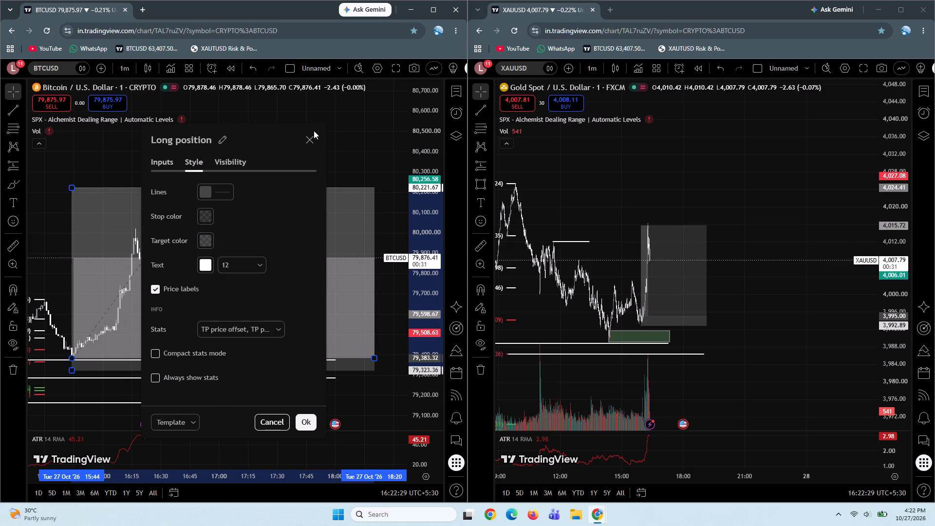
{"action": "left_click", "coordinate": [314, 131]}
{"action": "left_click", "coordinate": [311, 135]}
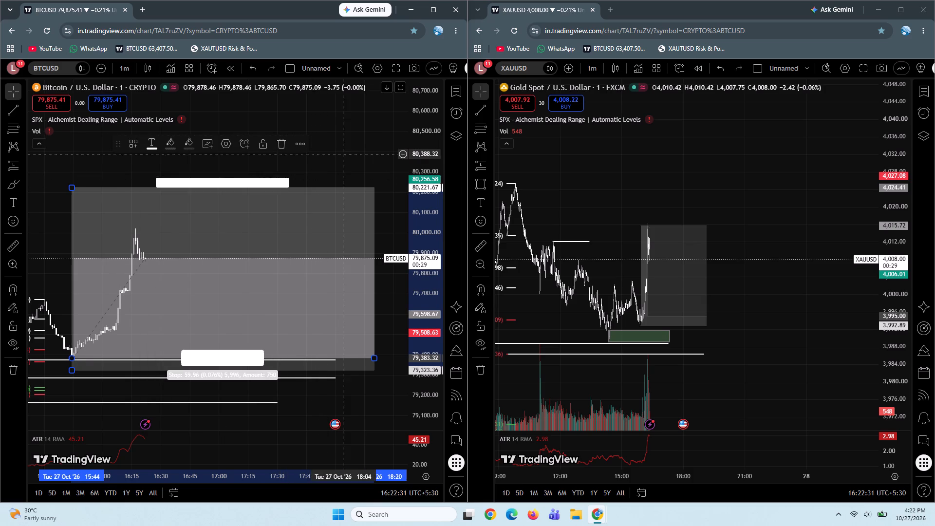
{"action": "left_click_drag", "start_coordinate": [344, 153], "coordinate": [330, 147]}
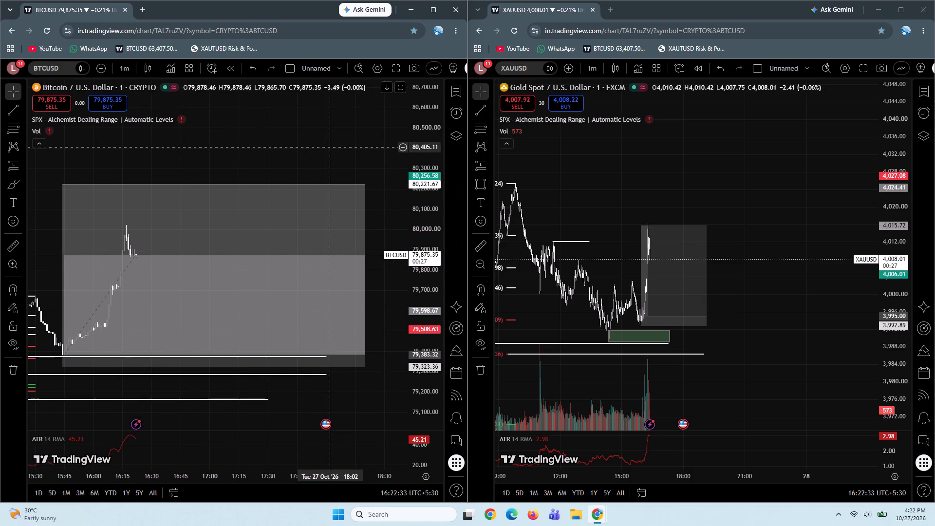
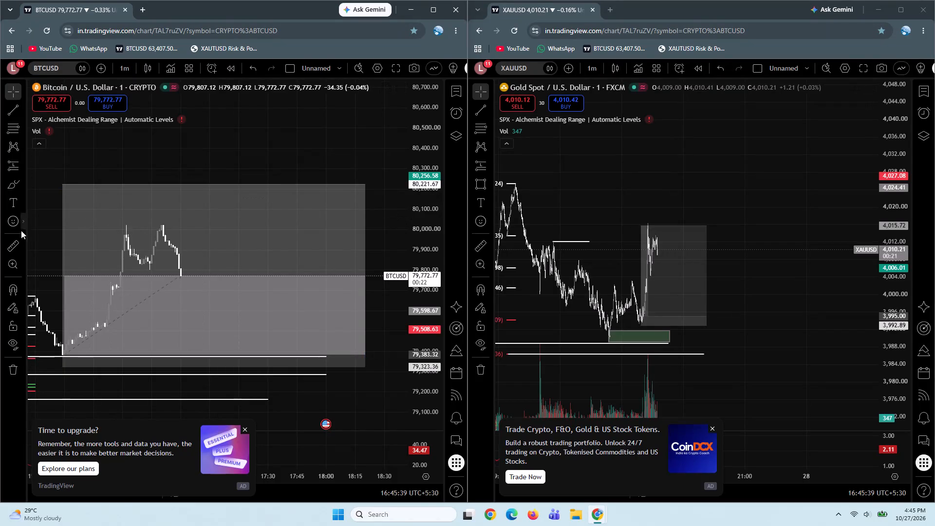
Measure the BTCUSD price range from the first peak near 80,000 down to the latest candle, and clear the measurement.
{"action": "left_click", "coordinate": [6, 244]}
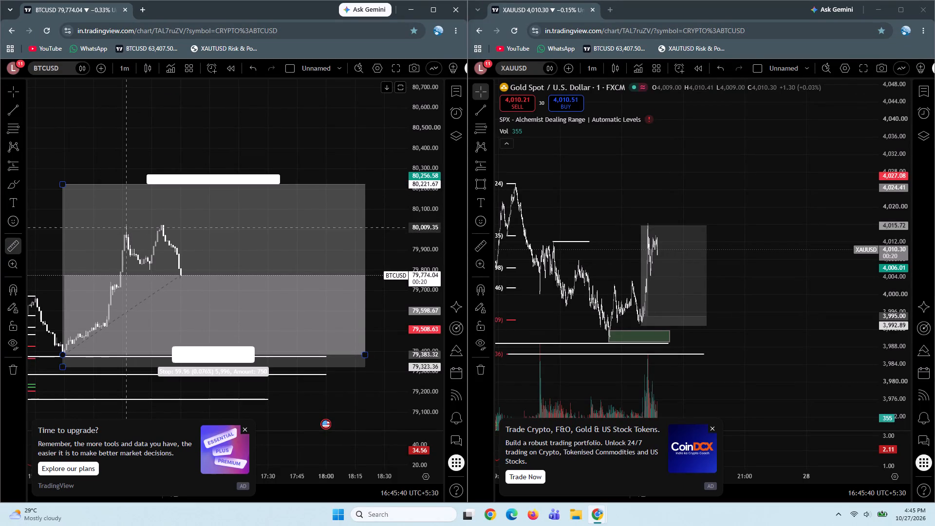
{"action": "left_click", "coordinate": [119, 225]}
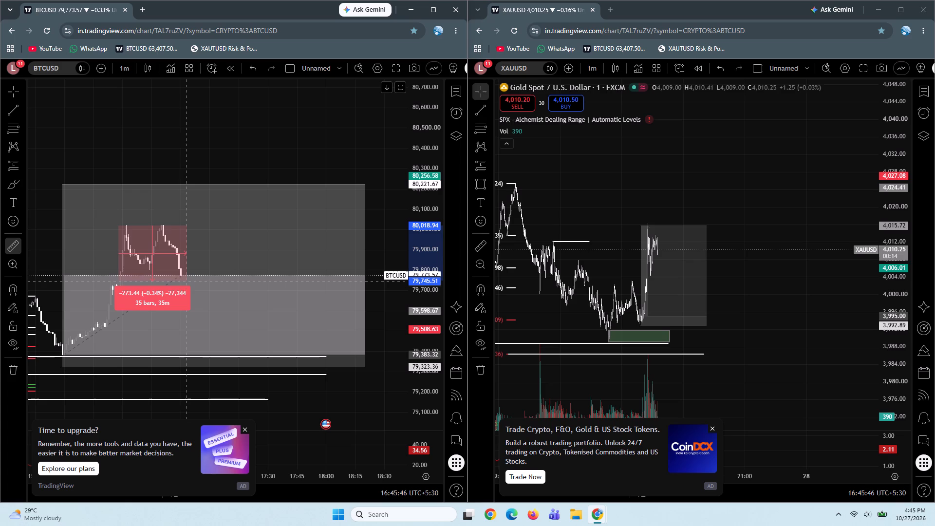
{"action": "left_click", "coordinate": [186, 282]}
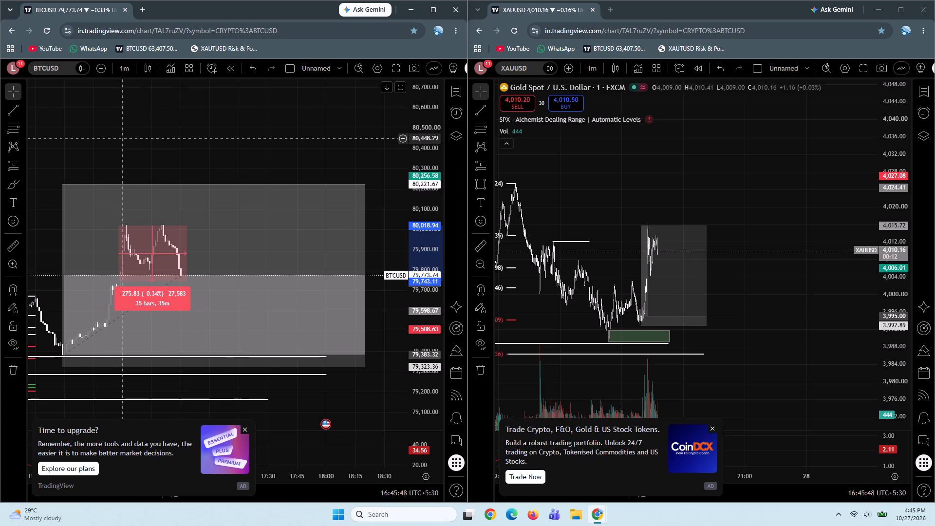
{"action": "left_click", "coordinate": [123, 138]}
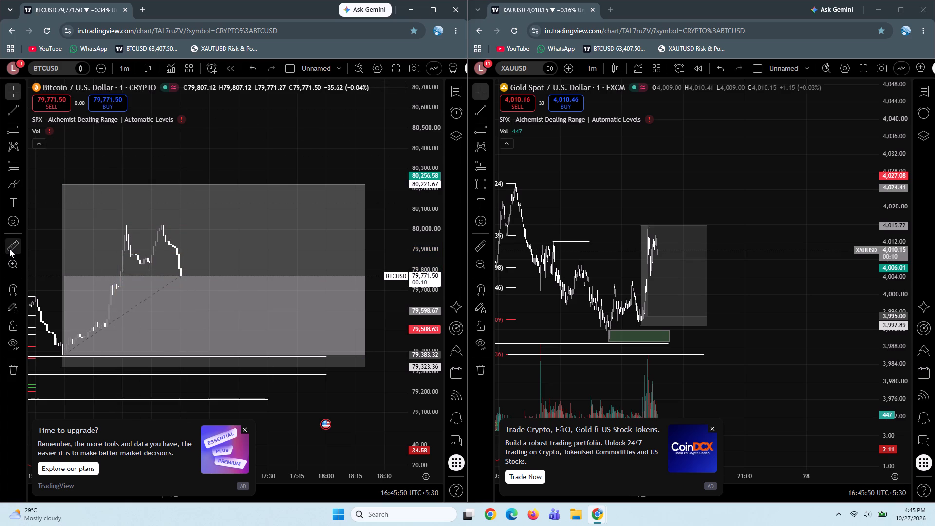
Measure the BTCUSD drop following the second peak, dismiss the upgrade advertisement on that chart and clear the measurement.
{"action": "left_click", "coordinate": [9, 249]}
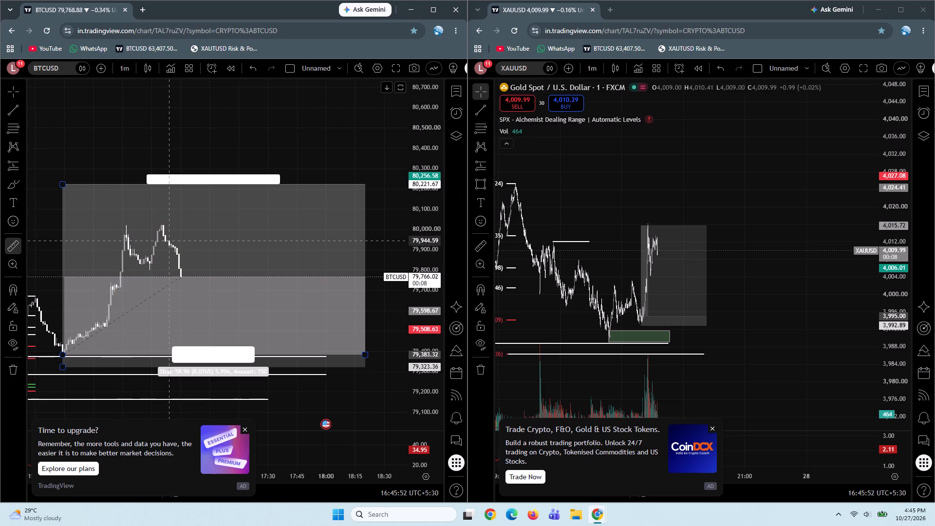
{"action": "left_click", "coordinate": [167, 241]}
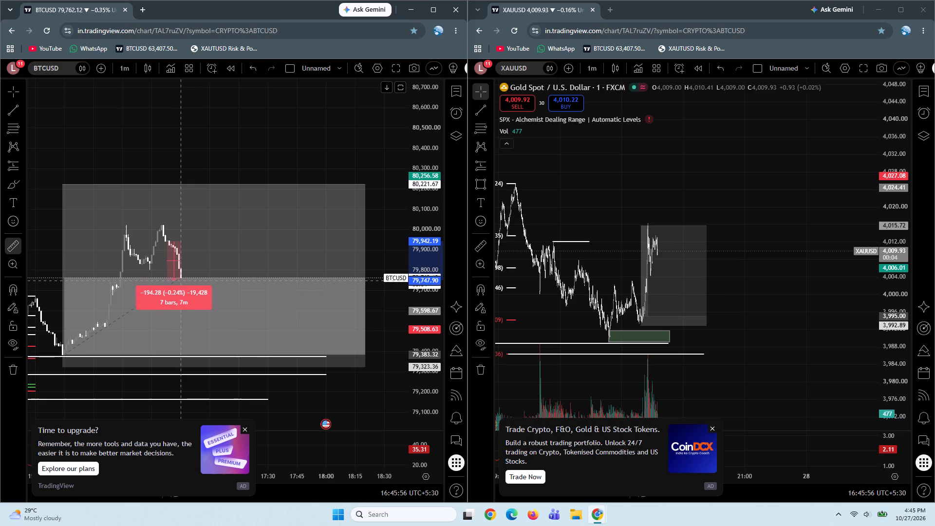
{"action": "left_click", "coordinate": [183, 285]}
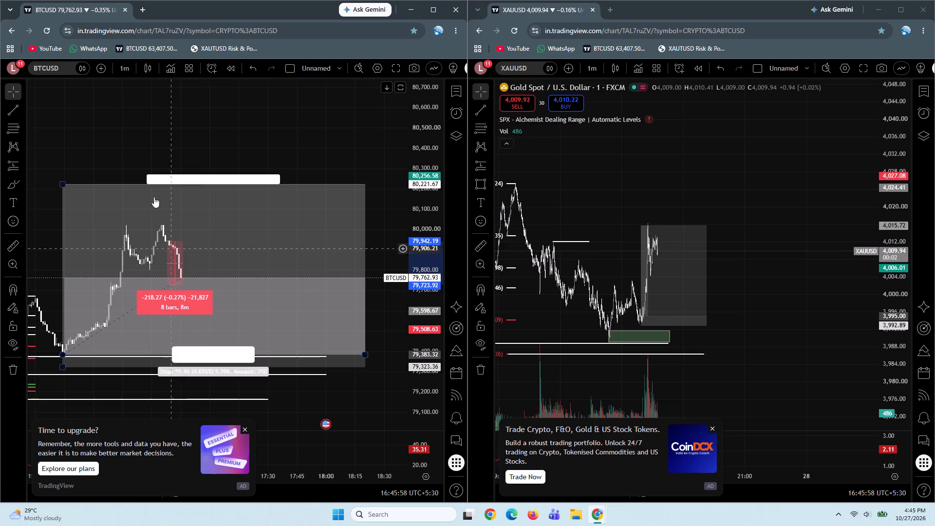
{"action": "left_click", "coordinate": [243, 429]}
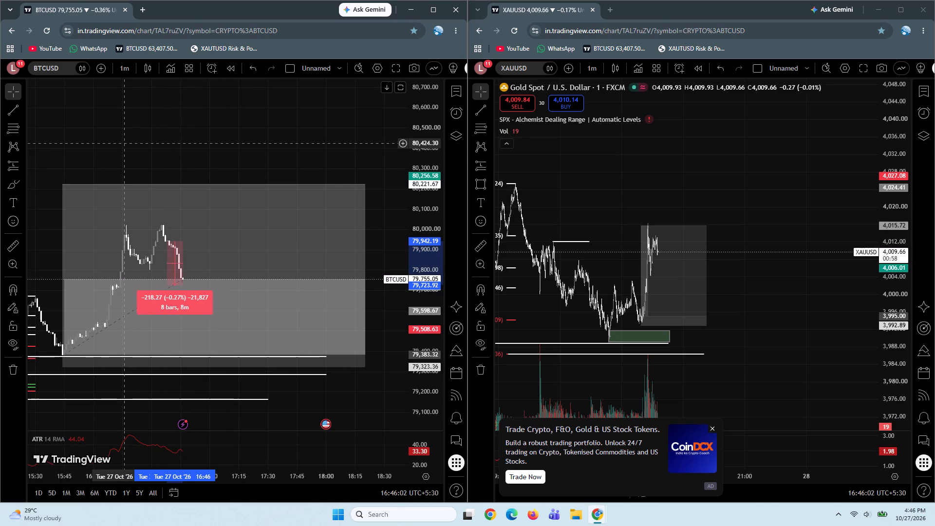
{"action": "left_click", "coordinate": [124, 143]}
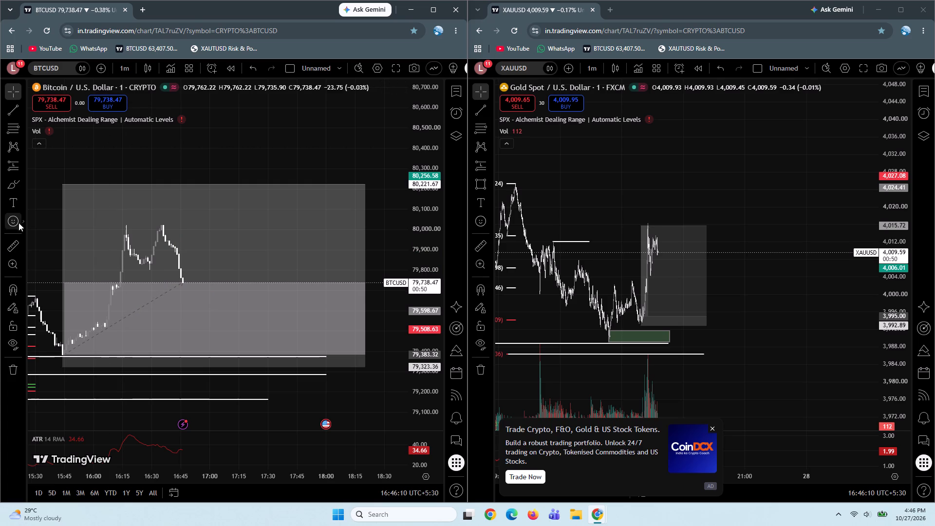
Remeasure the BTCUSD drop after the second peak down to the latest candle, clear the measurement and leave the long position deselected.
{"action": "left_click", "coordinate": [13, 244]}
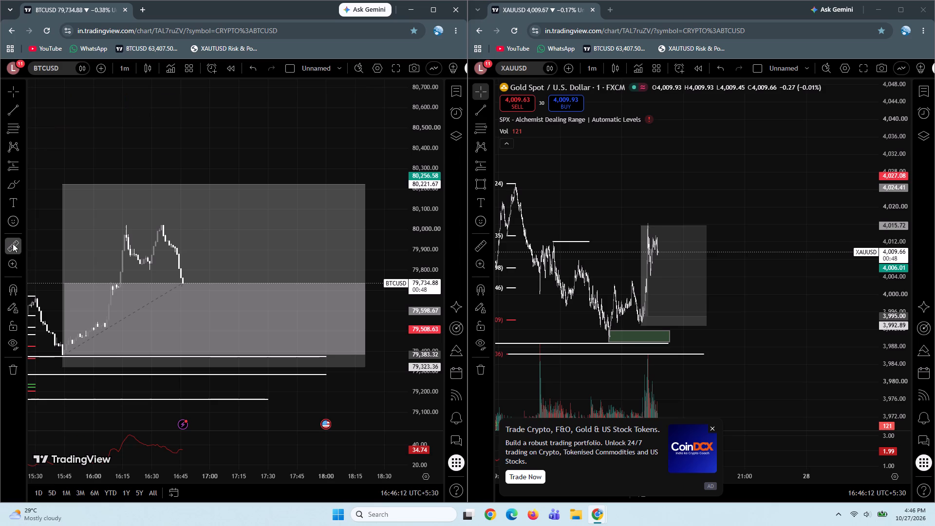
{"action": "left_click", "coordinate": [170, 245]}
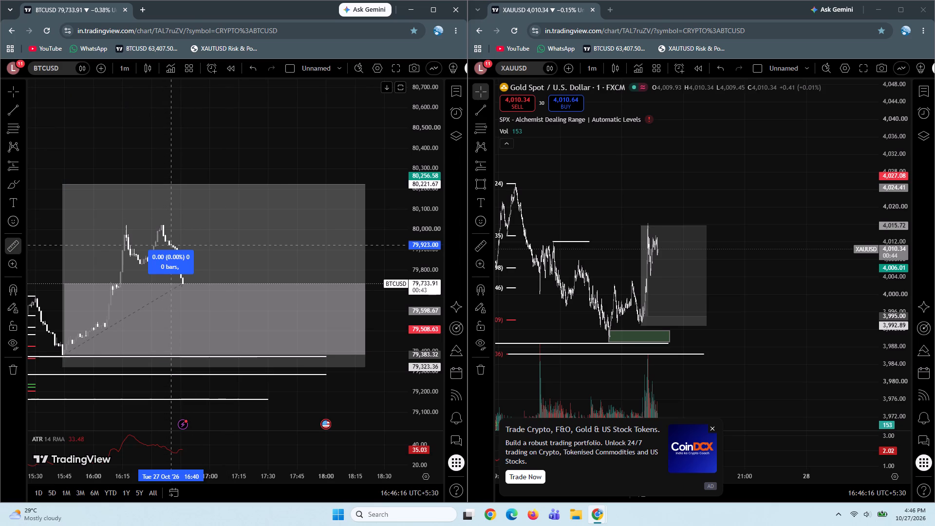
{"action": "left_click", "coordinate": [184, 284]}
{"action": "left_click", "coordinate": [184, 284]}
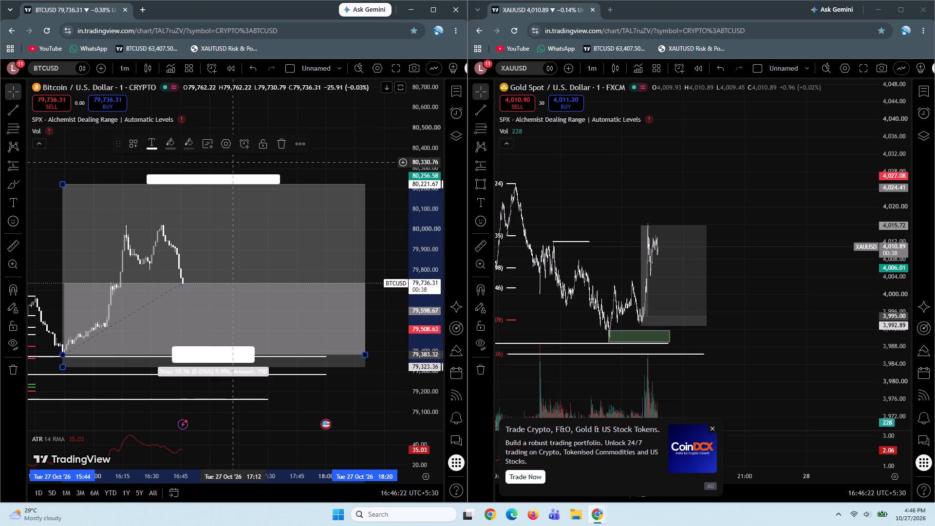
{"action": "left_click", "coordinate": [81, 157]}
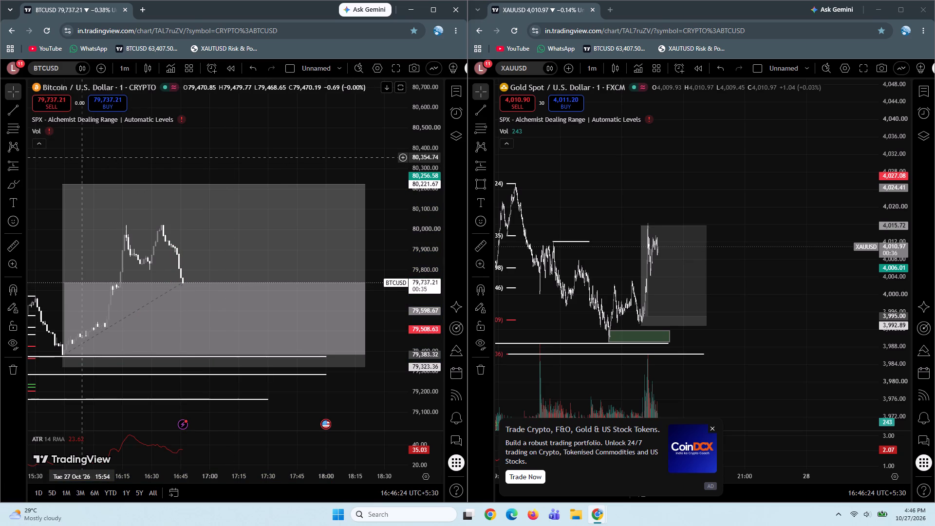
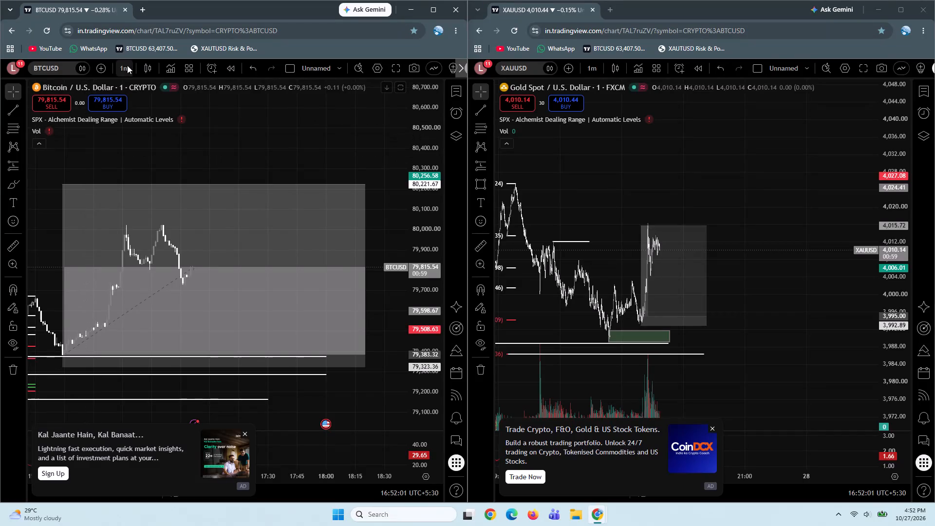
Switch the BTCUSD chart to the 5-minute interval and examine the price action and levels leading into the long position.
{"action": "left_click", "coordinate": [119, 65]}
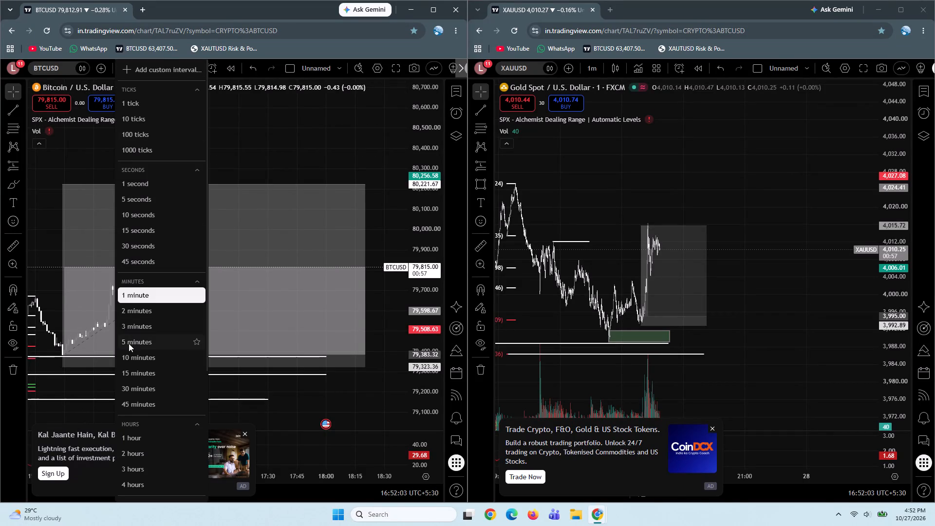
{"action": "left_click", "coordinate": [129, 343]}
{"action": "left_click_drag", "start_coordinate": [431, 167], "coordinate": [428, 275]}
{"action": "left_click_drag", "start_coordinate": [160, 301], "coordinate": [279, 298]}
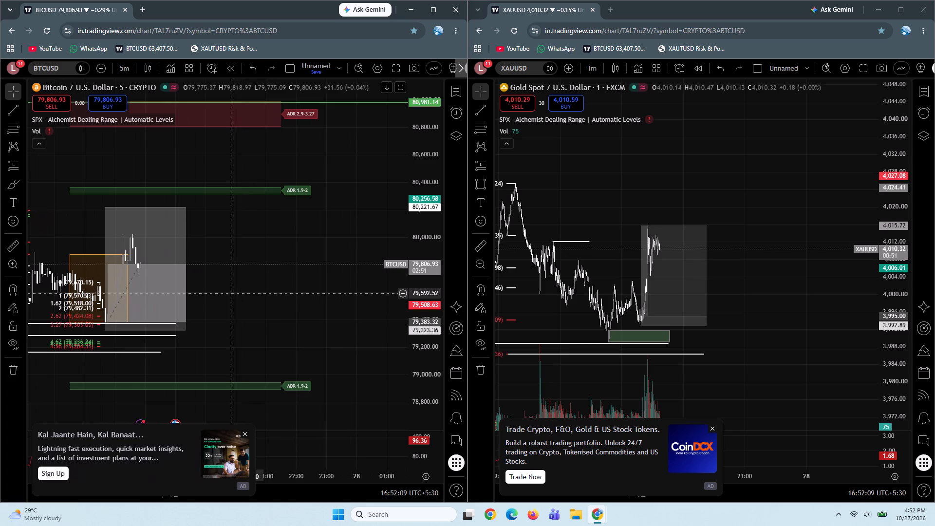
{"action": "left_click_drag", "start_coordinate": [231, 293], "coordinate": [318, 286]}
{"action": "left_click_drag", "start_coordinate": [318, 286], "coordinate": [381, 284]}
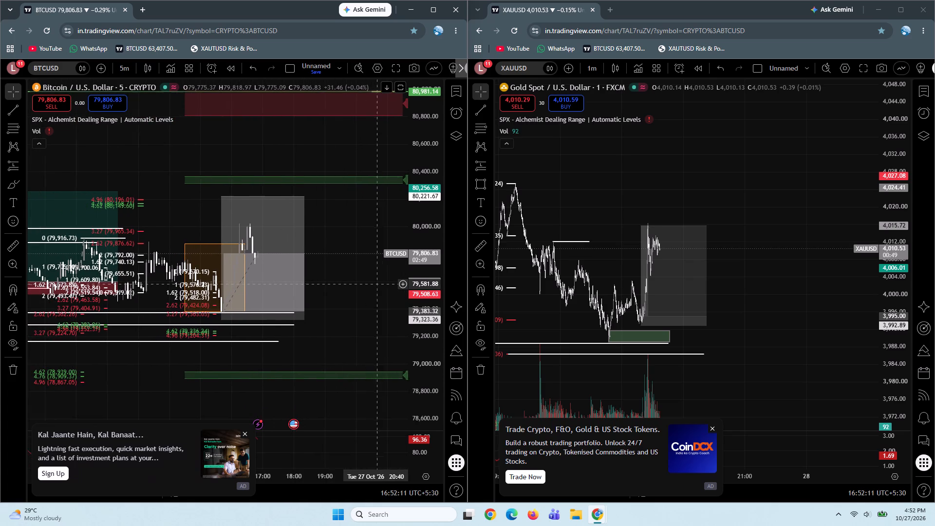
{"action": "left_click_drag", "start_coordinate": [381, 284], "coordinate": [388, 283]}
{"action": "left_click_drag", "start_coordinate": [325, 331], "coordinate": [372, 321]}
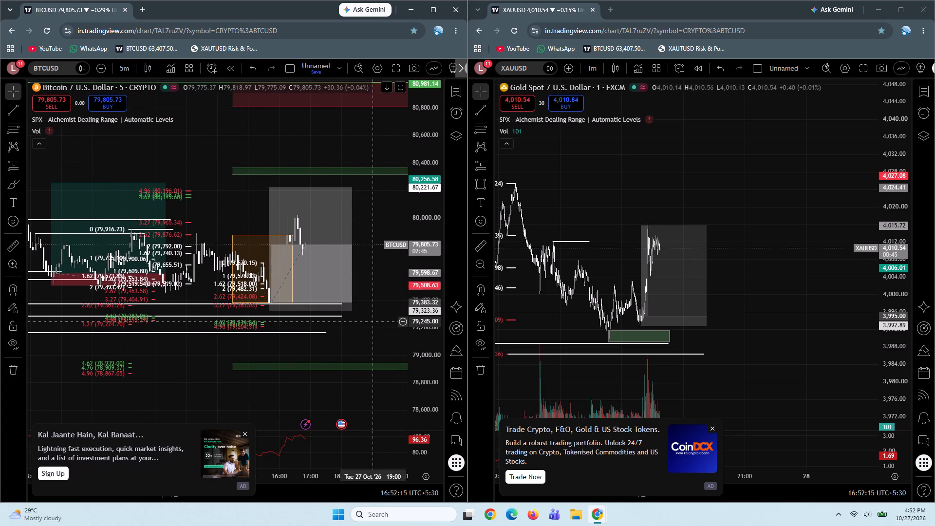
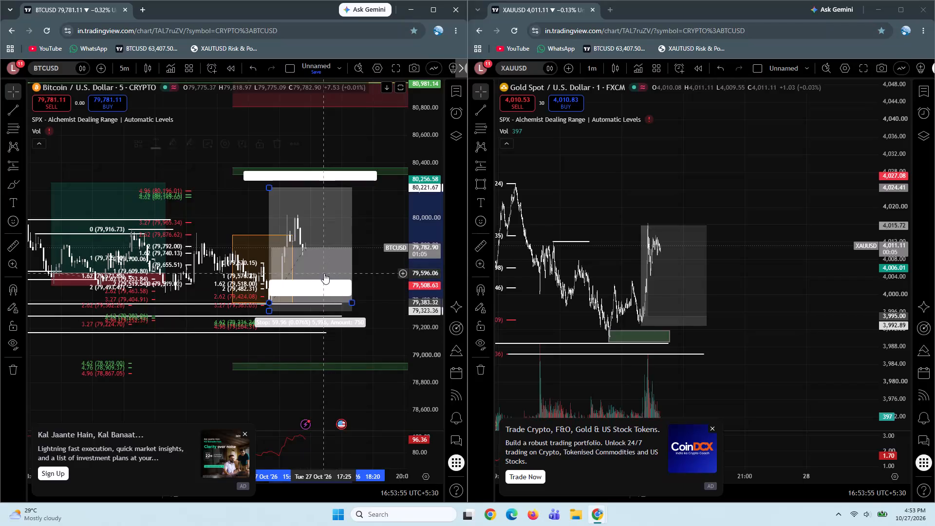
Set the stop and target fill opacity of the grey BTCUSD long position to 0%.
{"action": "left_click", "coordinate": [228, 145]}
{"action": "left_click", "coordinate": [206, 215]}
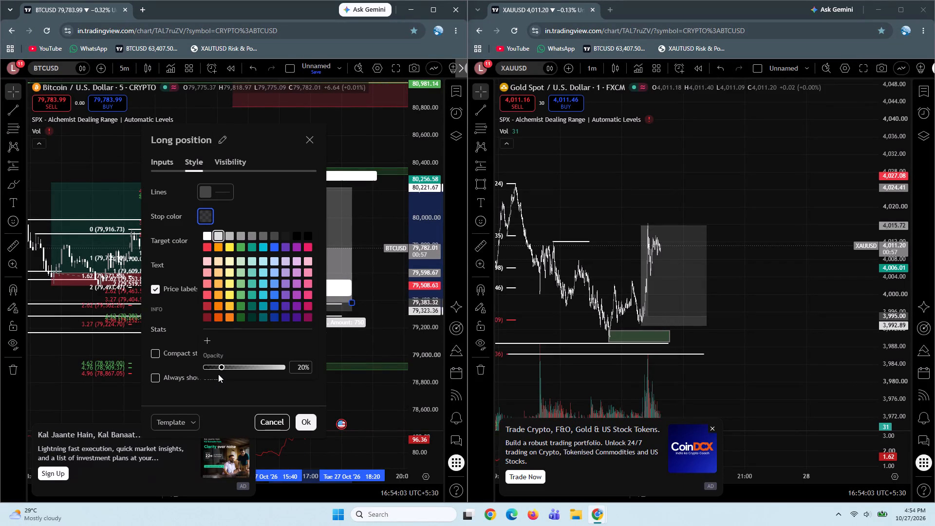
{"action": "left_click_drag", "start_coordinate": [222, 364], "coordinate": [192, 366]}
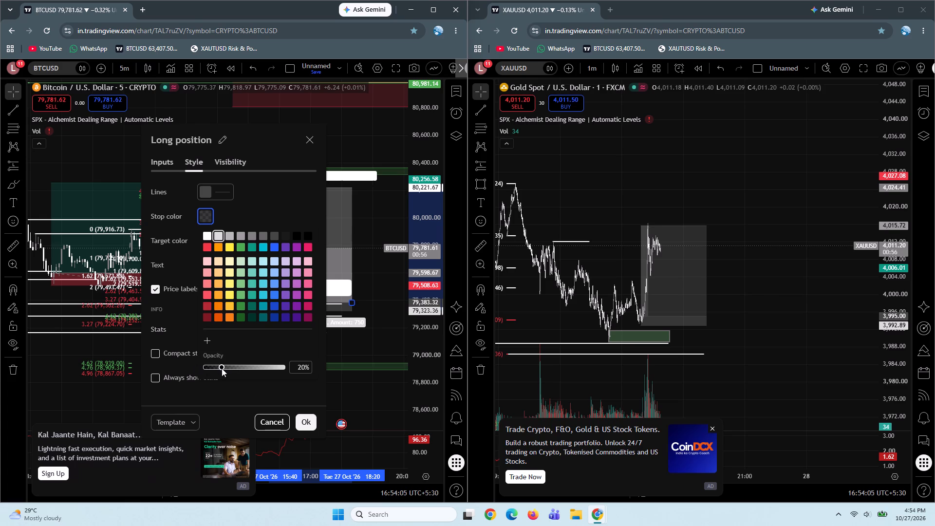
{"action": "left_click_drag", "start_coordinate": [223, 366], "coordinate": [199, 373]}
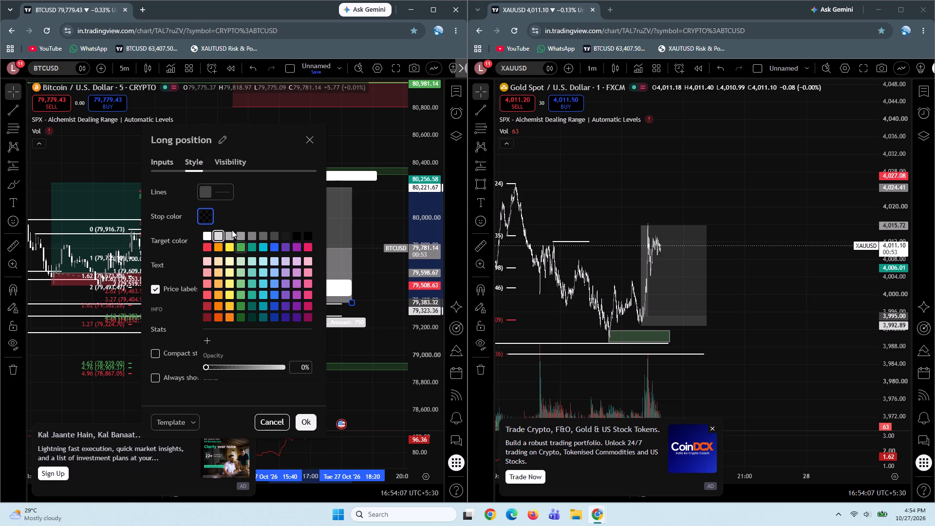
{"action": "left_click", "coordinate": [233, 217]}
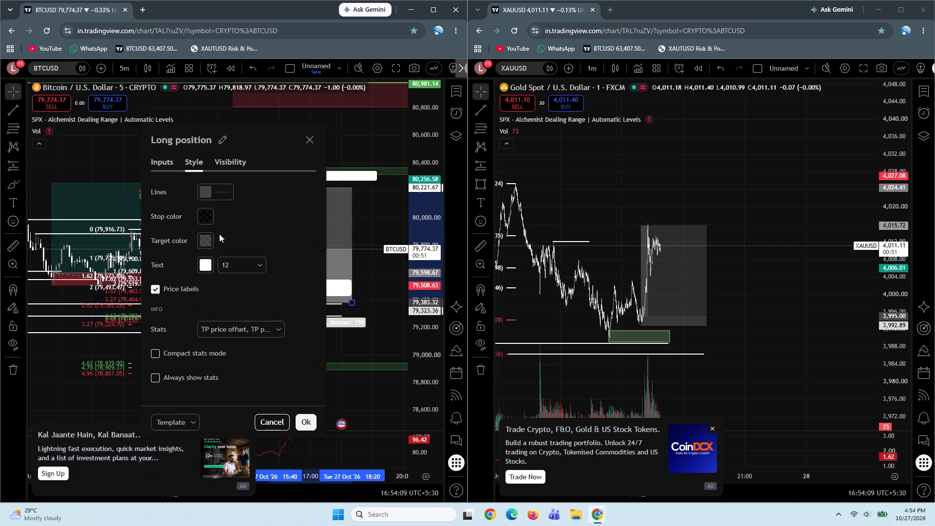
{"action": "left_click", "coordinate": [207, 242]}
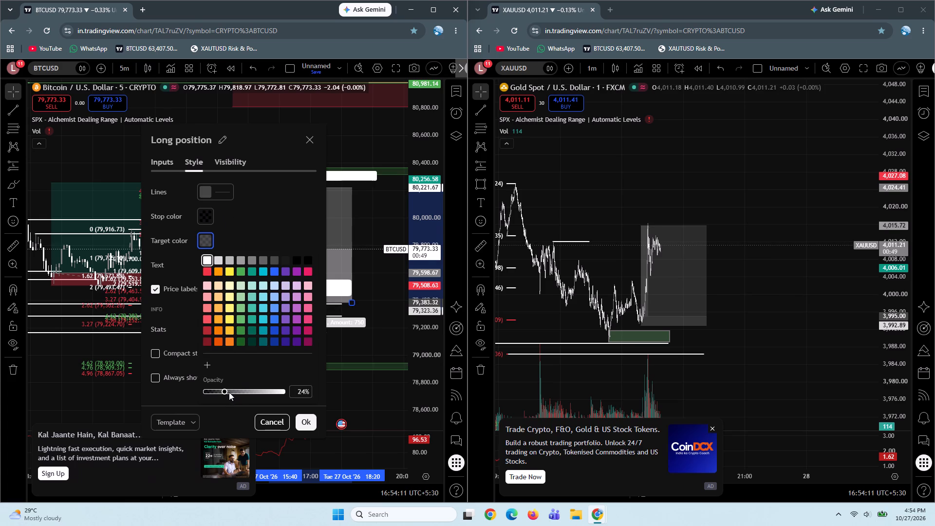
{"action": "left_click_drag", "start_coordinate": [227, 392], "coordinate": [187, 395]}
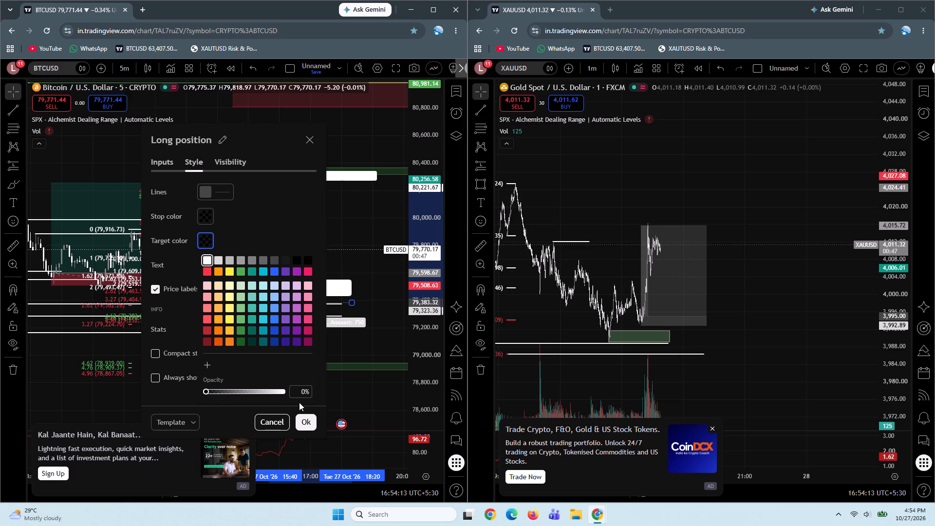
{"action": "left_click", "coordinate": [302, 425]}
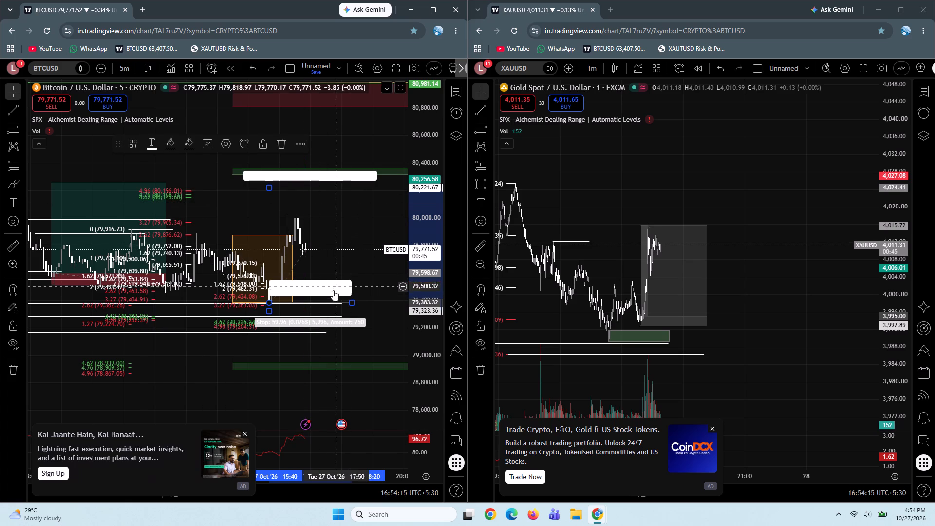
Change the BTCUSD long position's label text colour from the palette to dark grey, leaving its size at 12.
{"action": "left_click", "coordinate": [320, 288]}
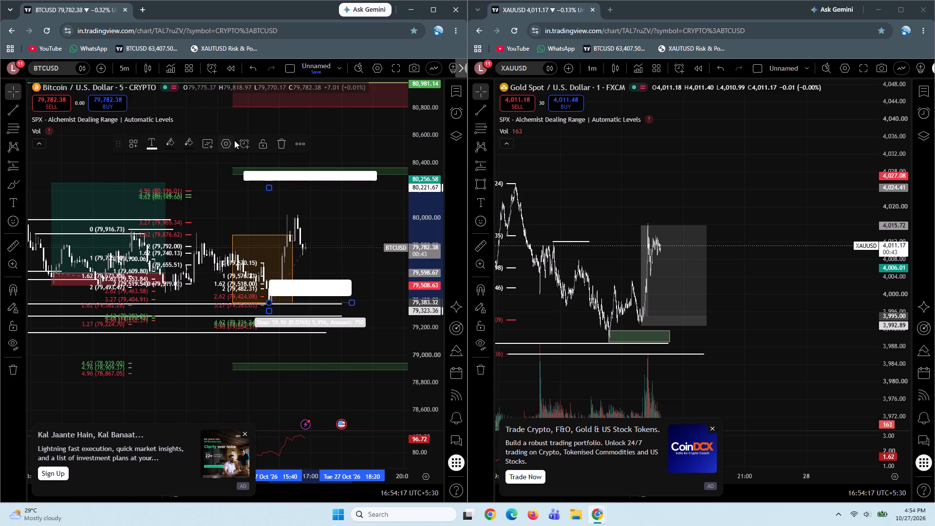
{"action": "left_click", "coordinate": [227, 146]}
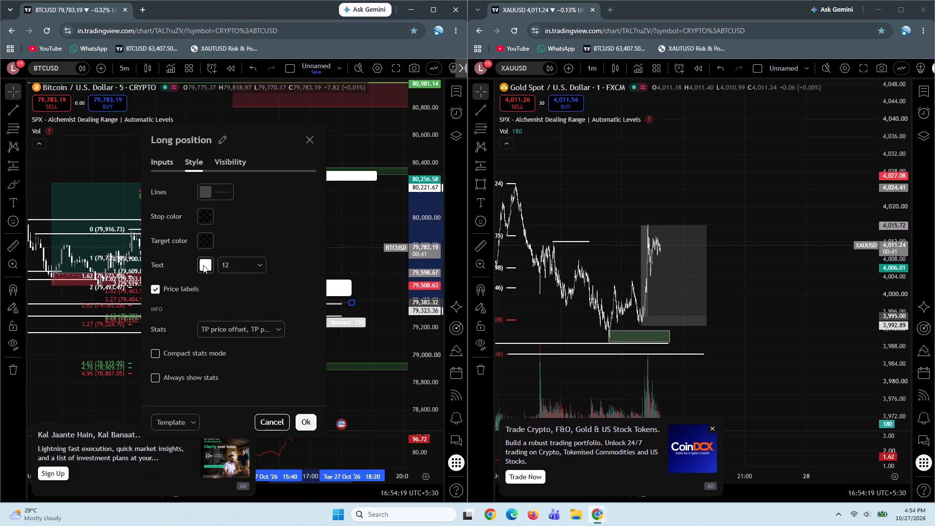
{"action": "left_click", "coordinate": [201, 266]}
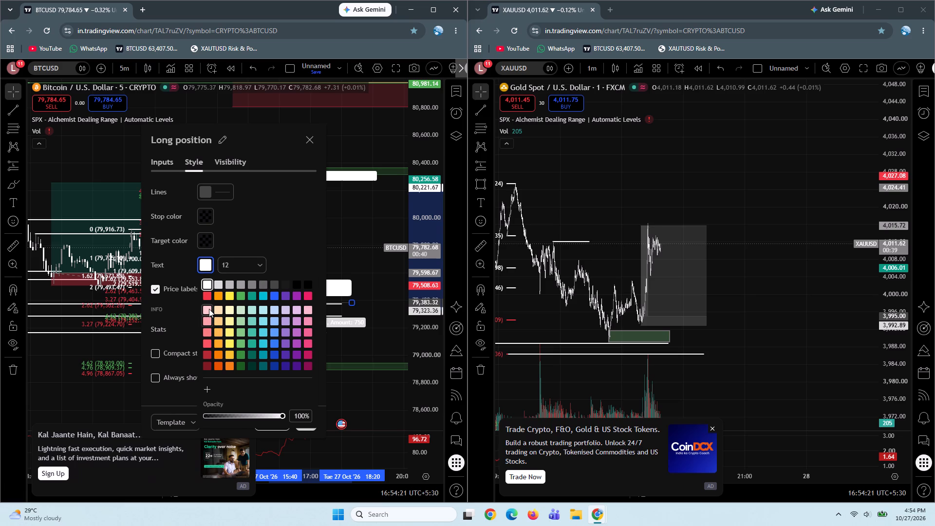
{"action": "left_click", "coordinate": [209, 309]}
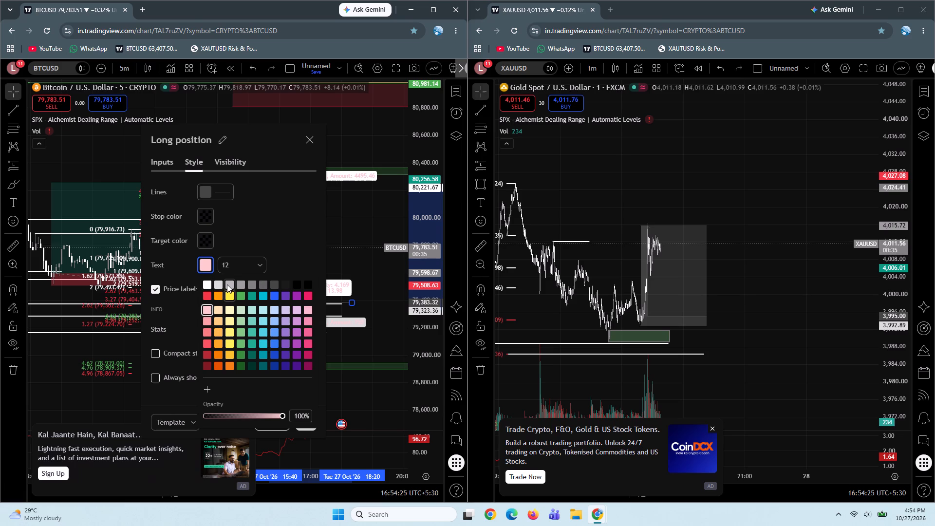
{"action": "left_click", "coordinate": [227, 283]}
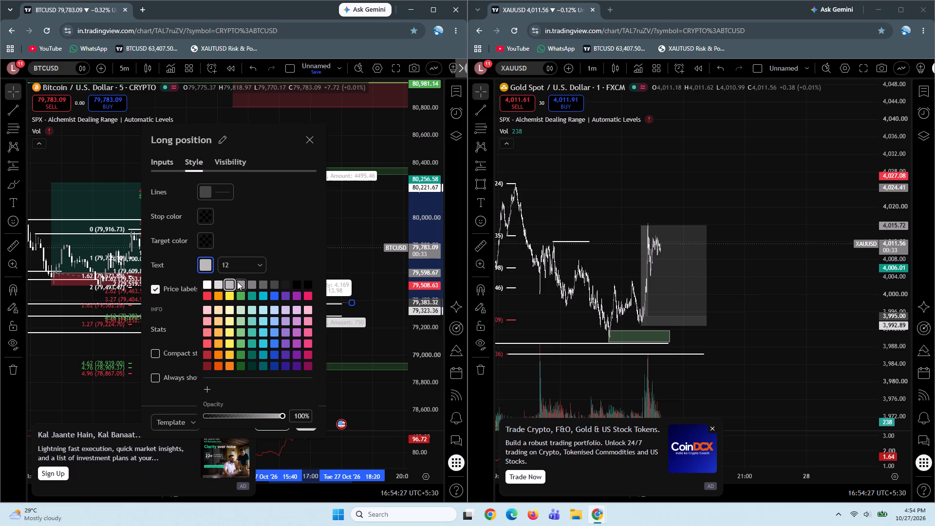
{"action": "left_click", "coordinate": [237, 282]}
{"action": "left_click", "coordinate": [254, 284]}
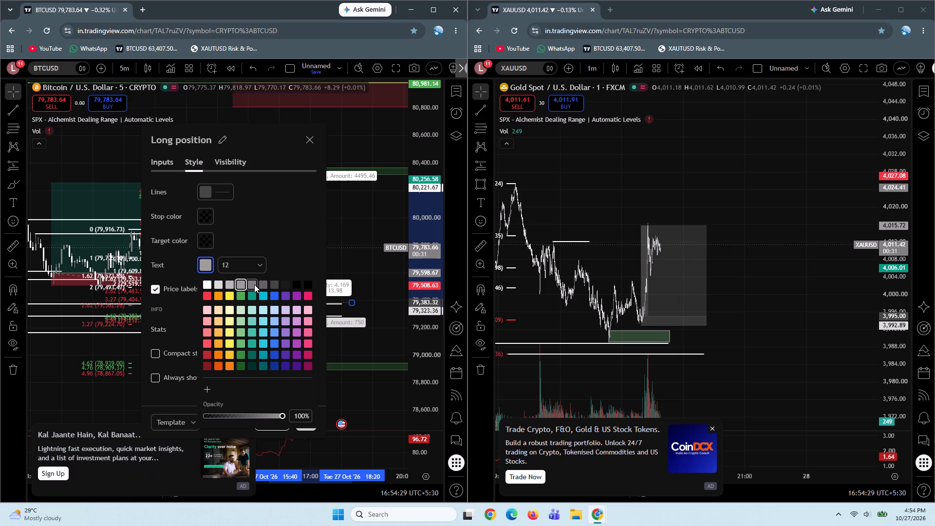
{"action": "left_click", "coordinate": [274, 284]}
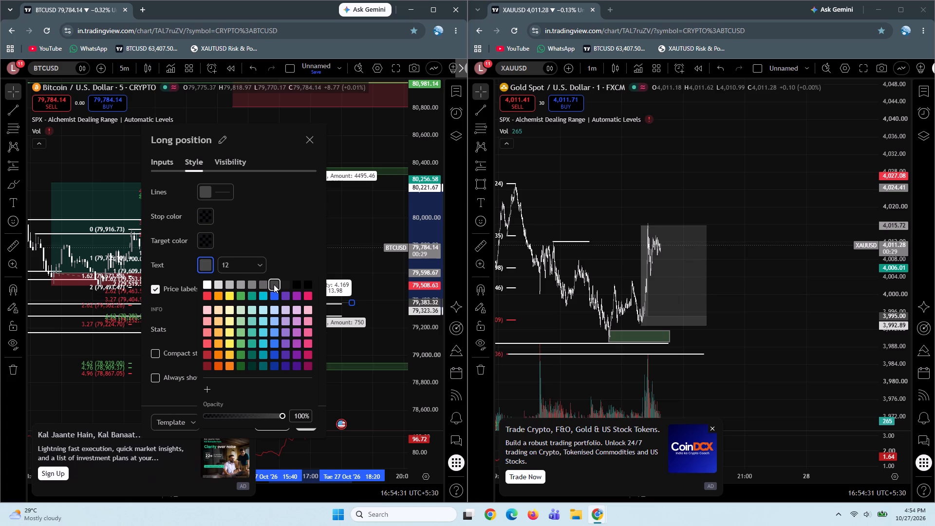
{"action": "left_click", "coordinate": [265, 245]}
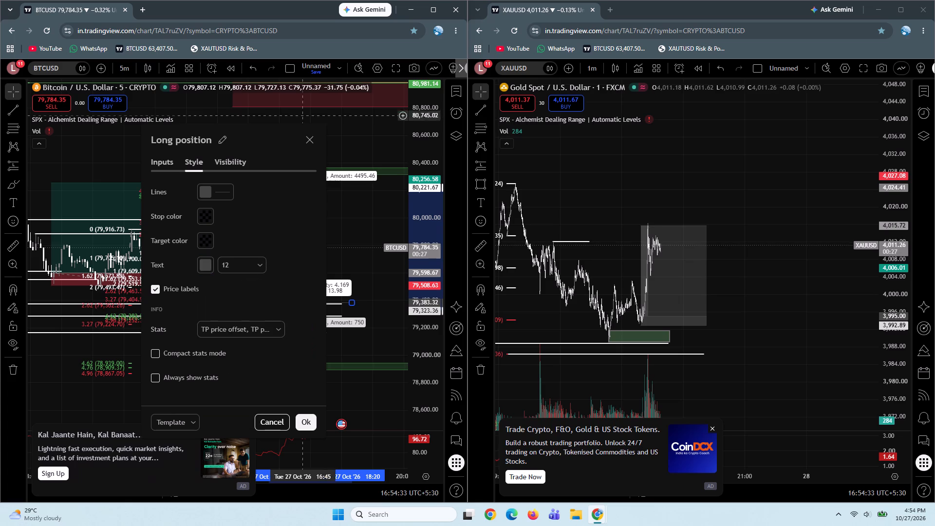
{"action": "left_click", "coordinate": [309, 137]}
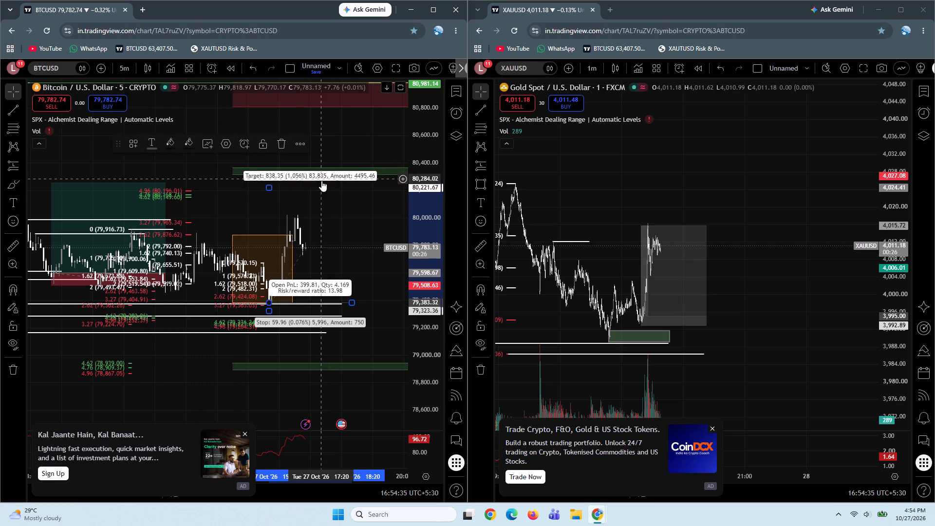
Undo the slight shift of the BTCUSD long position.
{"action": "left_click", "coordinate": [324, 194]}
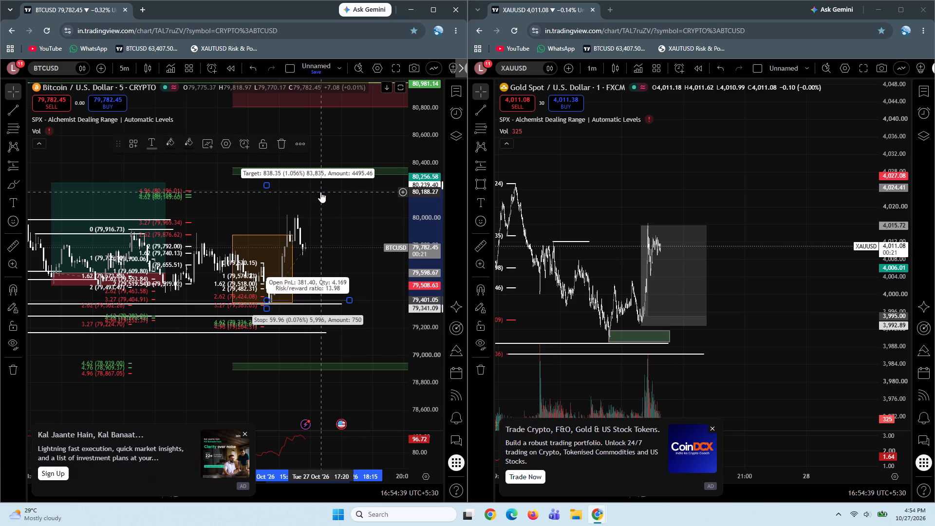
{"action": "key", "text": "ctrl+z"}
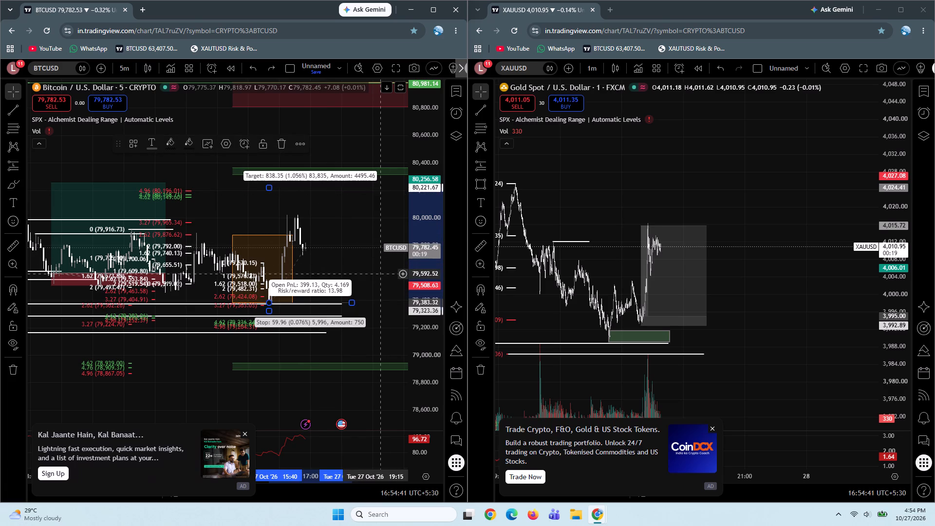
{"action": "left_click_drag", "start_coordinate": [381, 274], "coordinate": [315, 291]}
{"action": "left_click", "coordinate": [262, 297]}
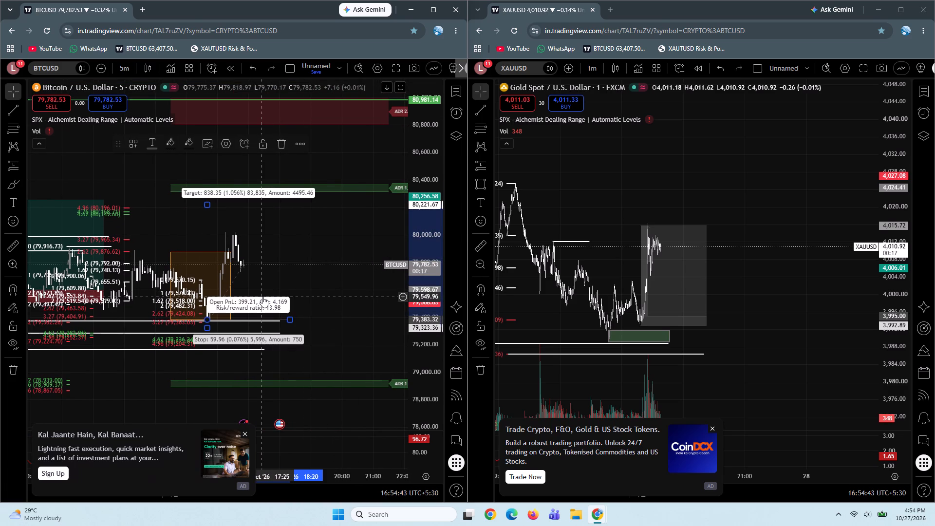